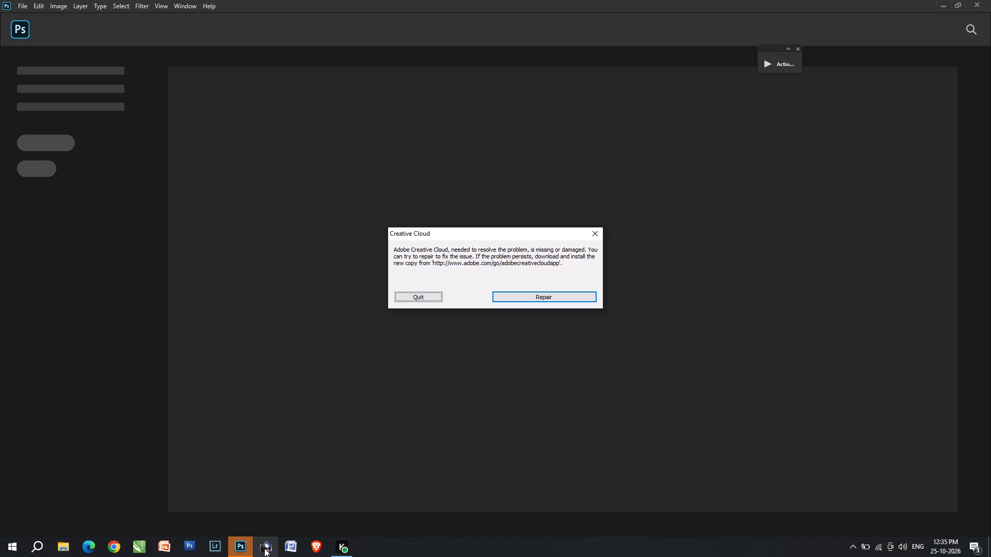
Dismiss the Creative Cloud repair dialog without repairing.
click(589, 232)
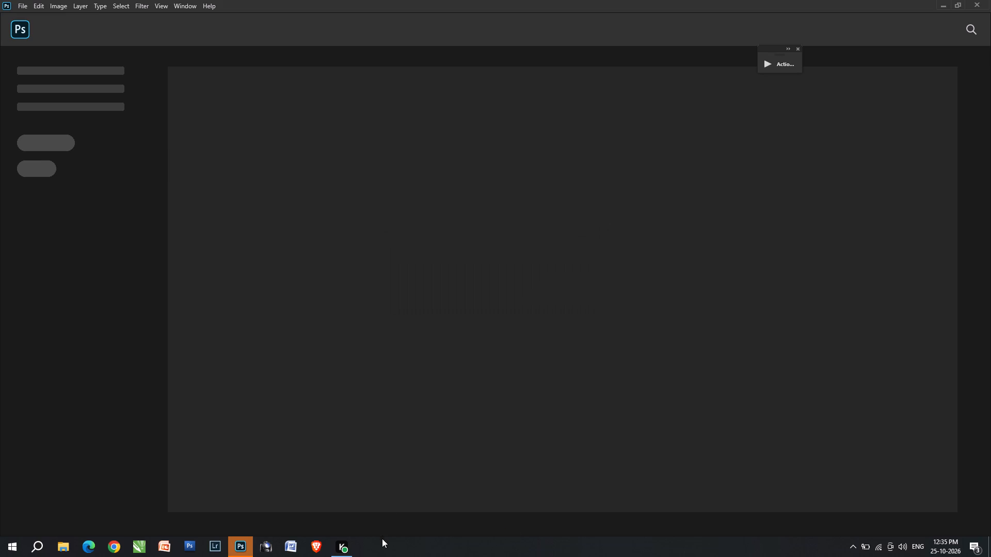
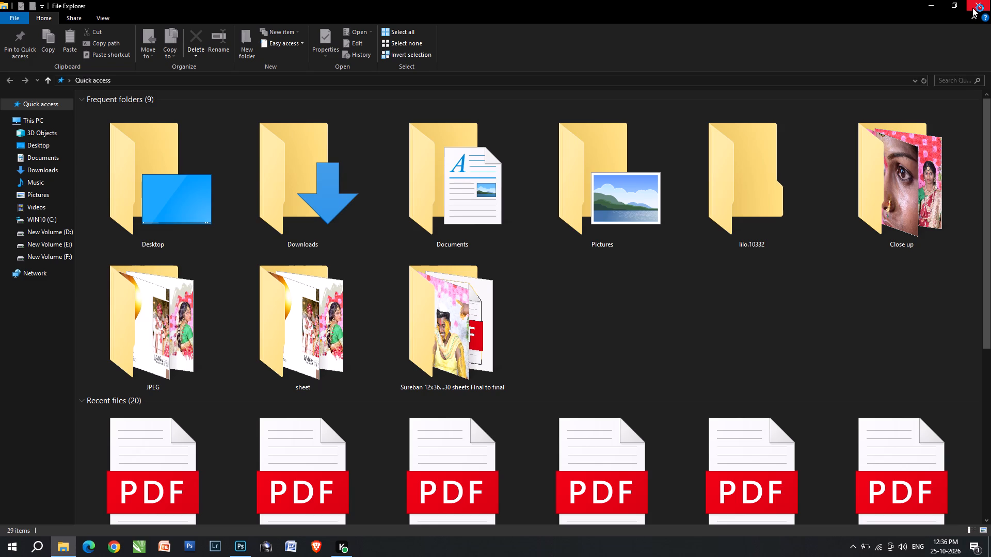
Browse to PAVAN SFF WORK > 2026 > 10 Oct on drive D and examine its job folders.
click(402, 318)
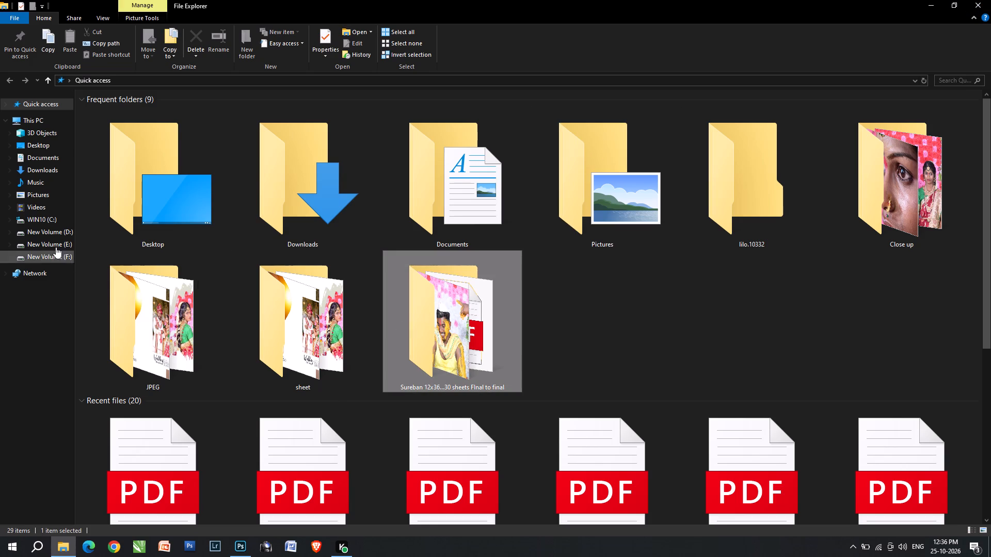
click(47, 236)
double_click(149, 196)
double_click(309, 204)
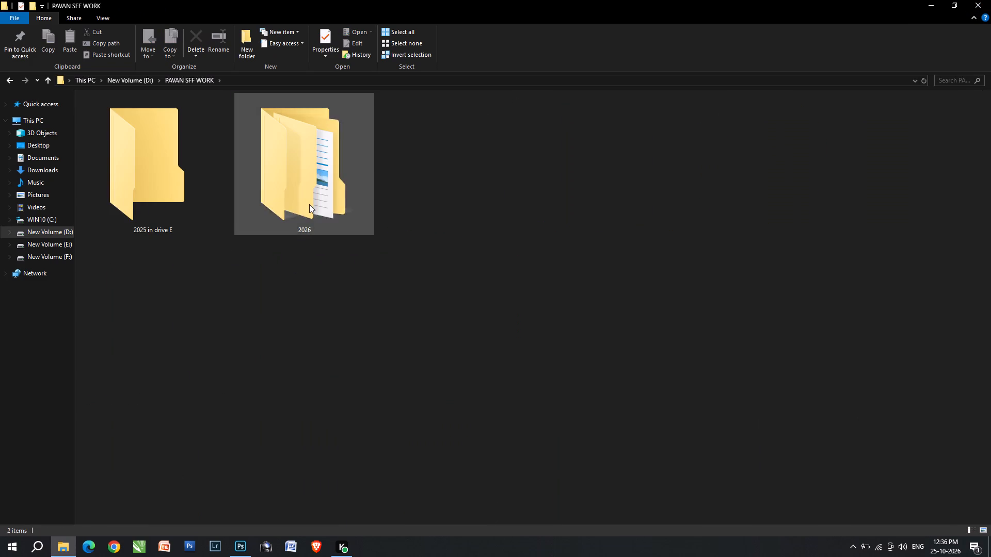
scroll(302, 316, down, 2)
click(367, 331)
double_click(472, 329)
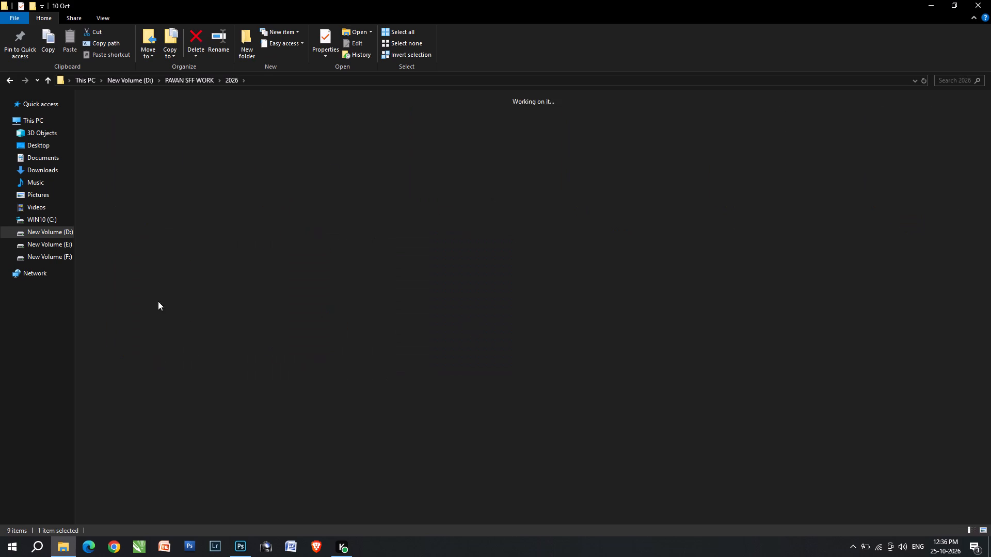
click(242, 201)
click(272, 296)
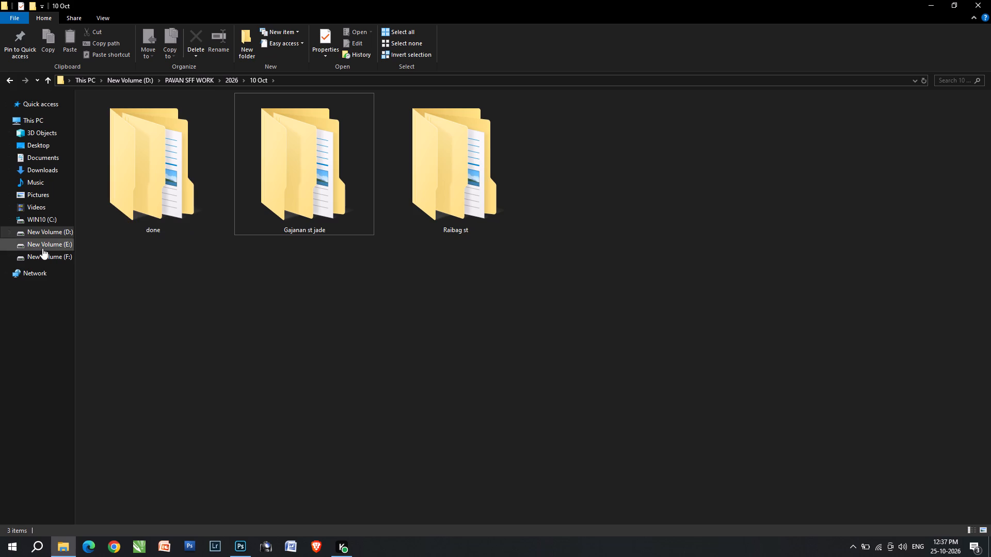
Return to drive D, reopen the 2026 work folder and check the 09 Sep folder for a usable job.
click(135, 78)
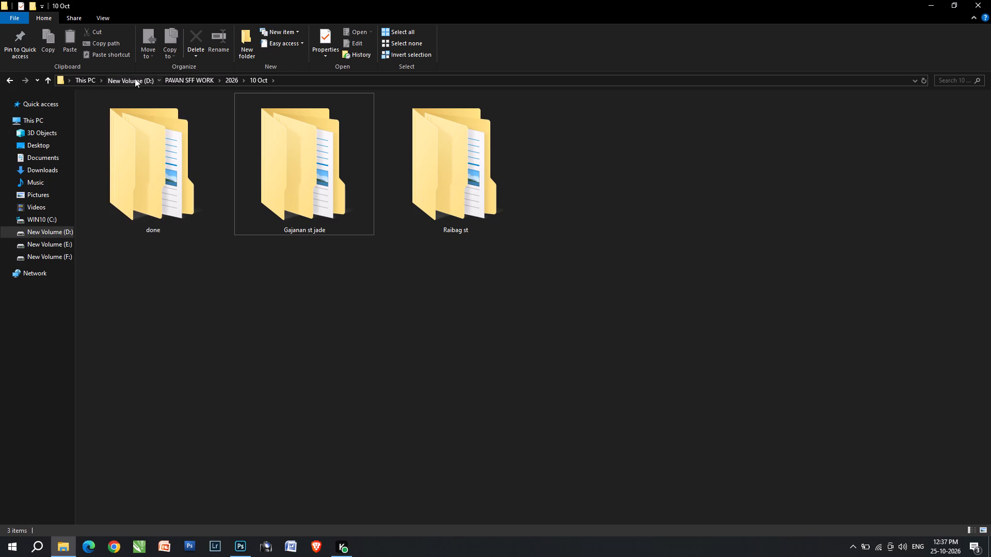
double_click(165, 167)
click(165, 167)
double_click(249, 171)
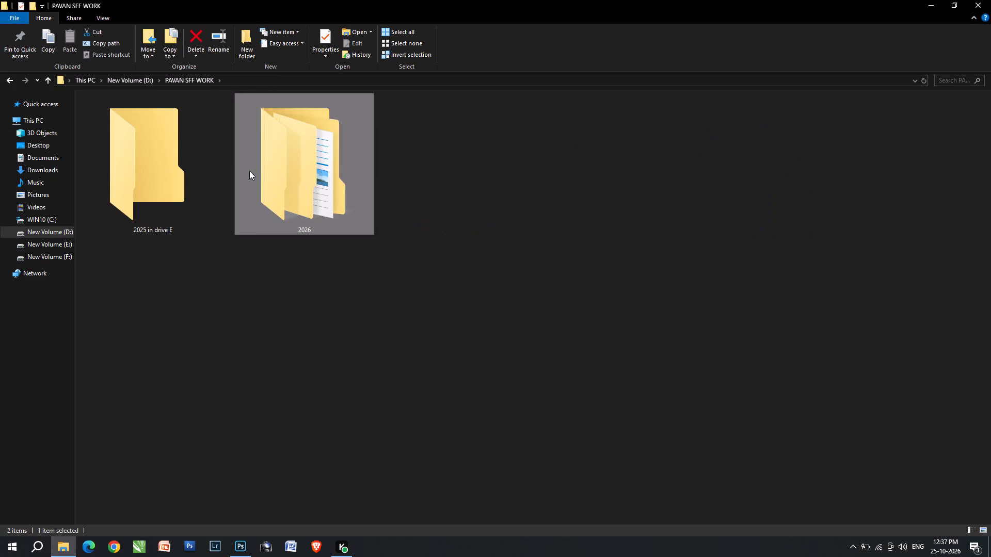
click(153, 215)
click(269, 292)
key(m)
key(m)
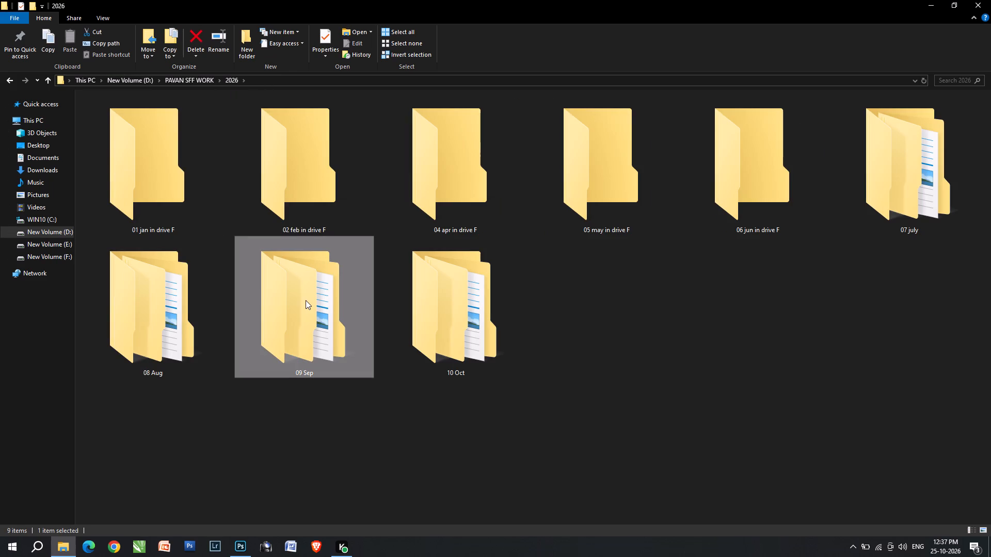
double_click(306, 300)
click(196, 199)
key(BackSpace)
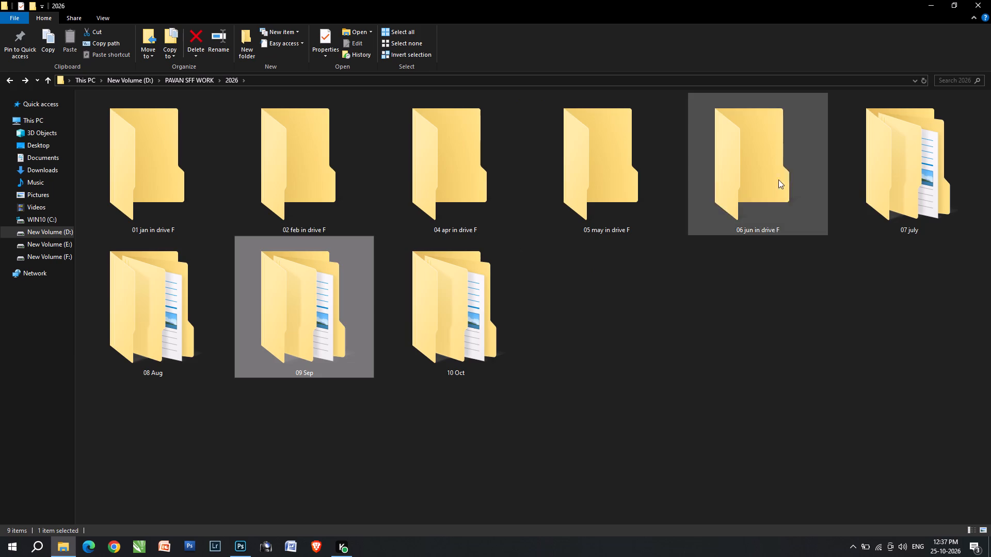
Examine the 07 july folder, including its om sai st and work done job folders, and go back to 2026.
double_click(921, 189)
double_click(178, 140)
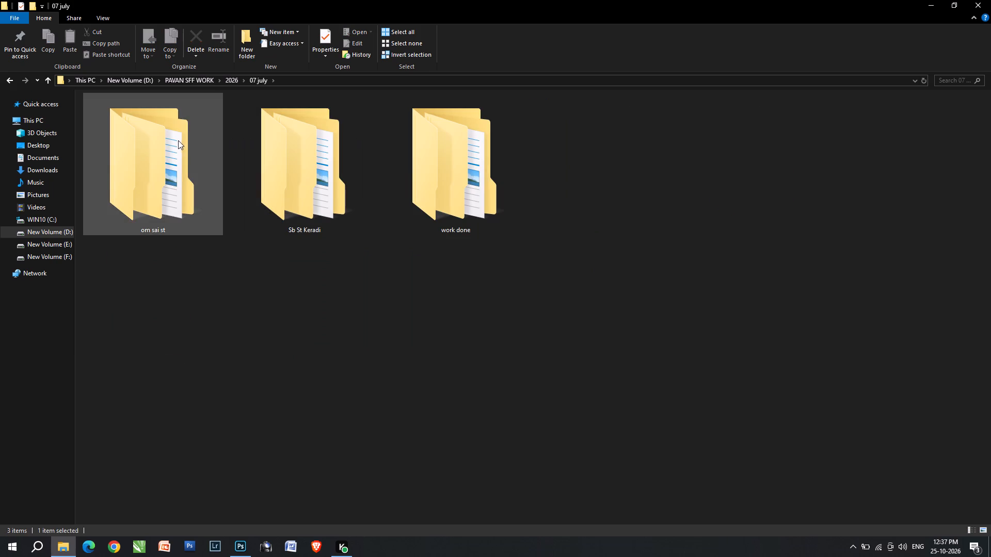
key(BackSpace)
double_click(486, 195)
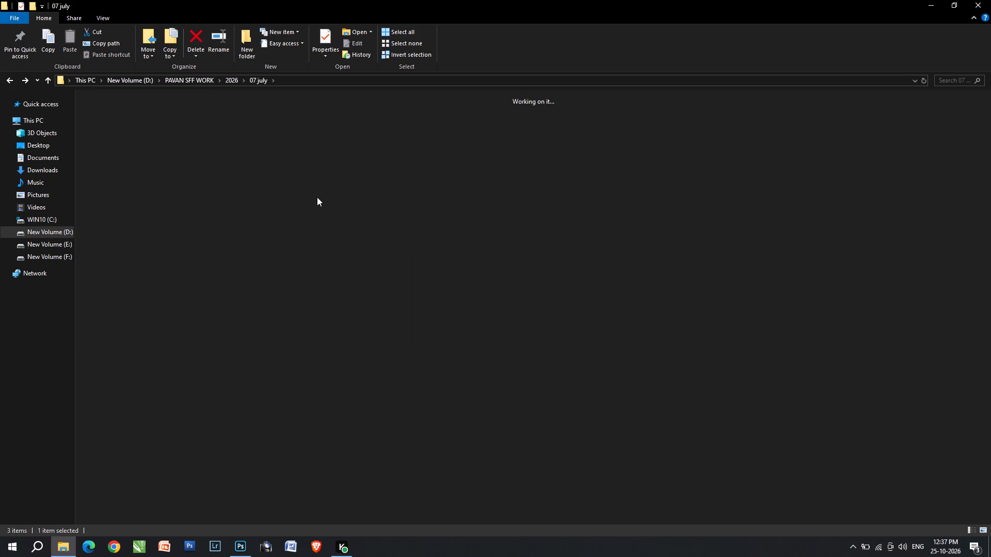
double_click(634, 203)
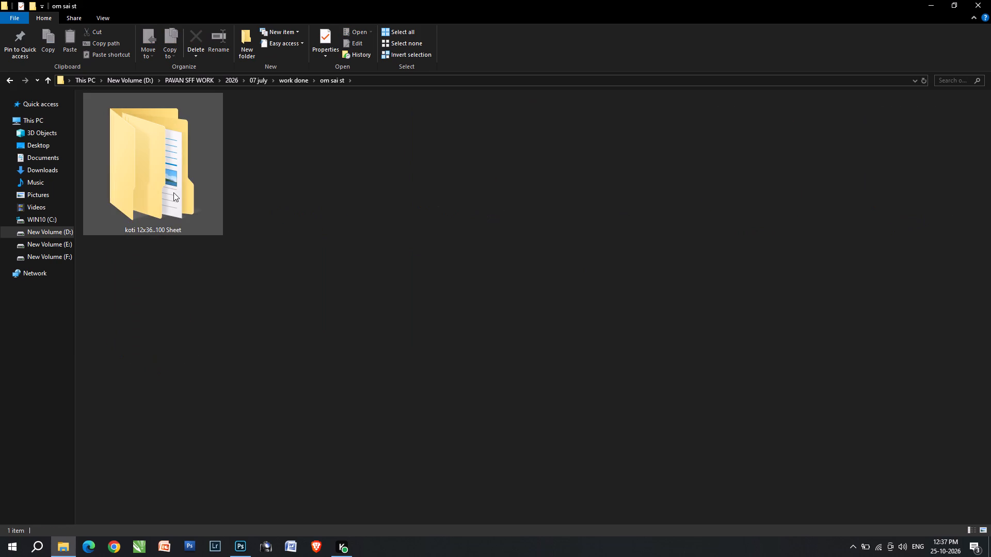
click(263, 80)
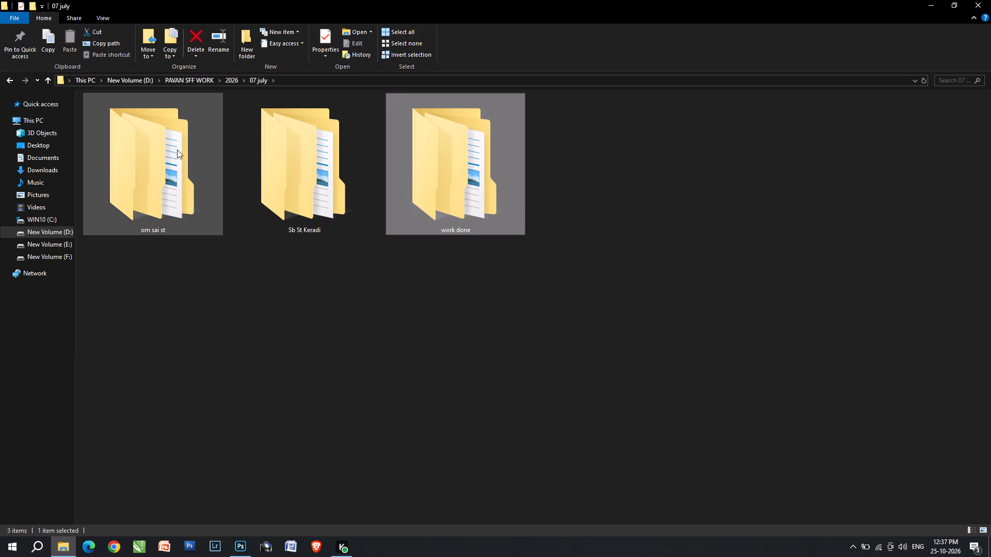
key(BackSpace)
key(space)
click(229, 73)
click(236, 79)
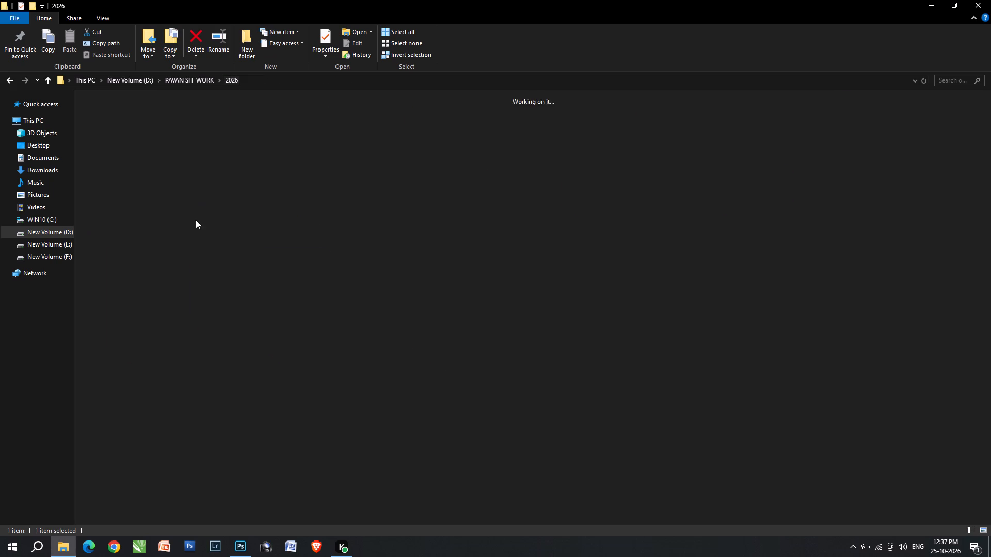
Examine the 08 Aug folder and the client folders inside its work done subfolder.
double_click(148, 256)
double_click(151, 151)
key(BackSpace)
double_click(301, 177)
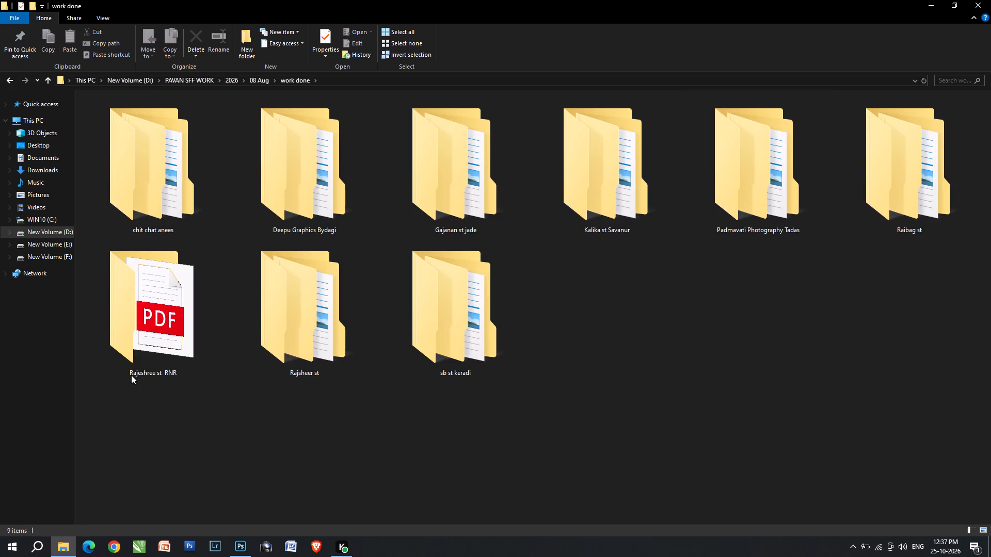
click(436, 321)
click(275, 195)
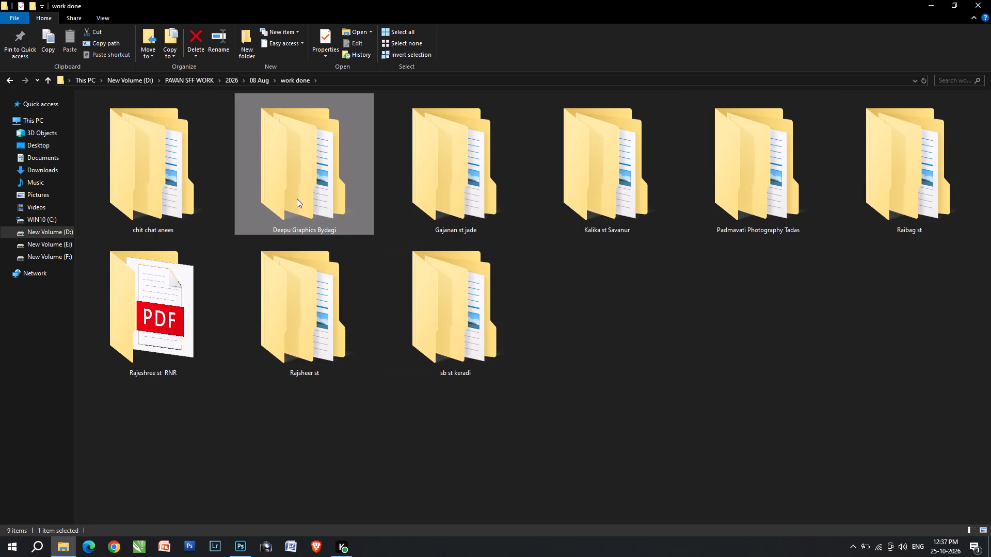
click(521, 226)
key(o)
key(Insert)
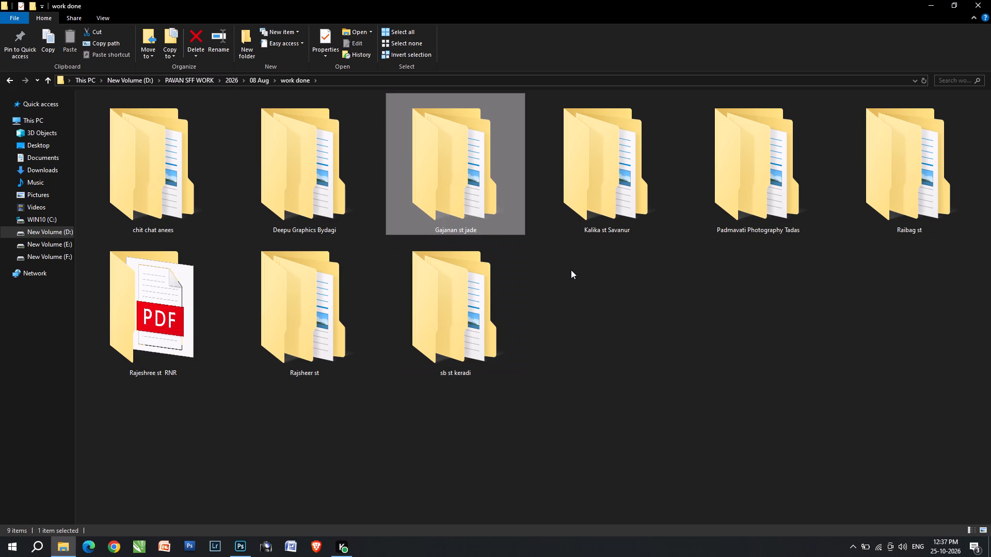
Go back up to the 2026 folder and recheck the 09 Sep folder.
key(BackSpace)
click(135, 173)
key(BackSpace)
double_click(307, 303)
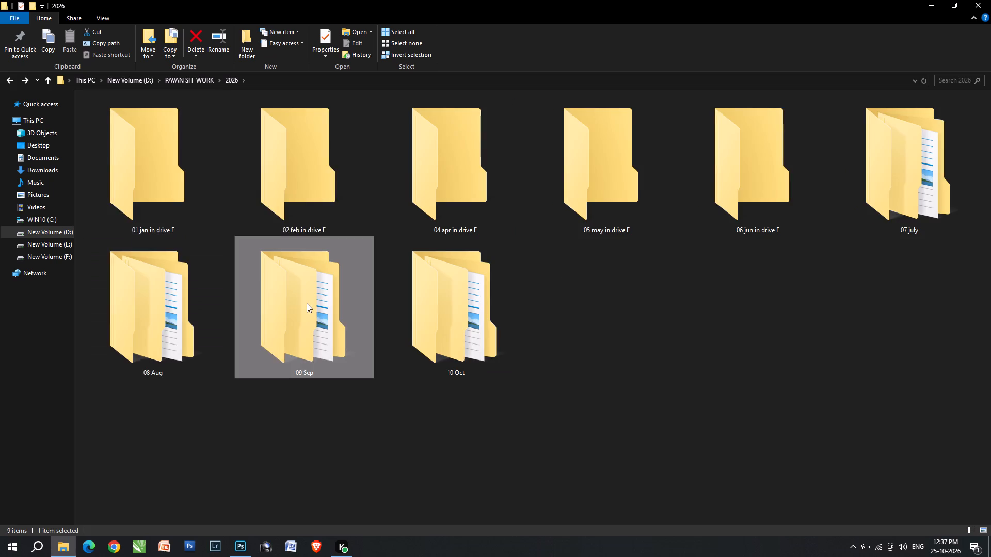
key(BackSpace)
click(786, 173)
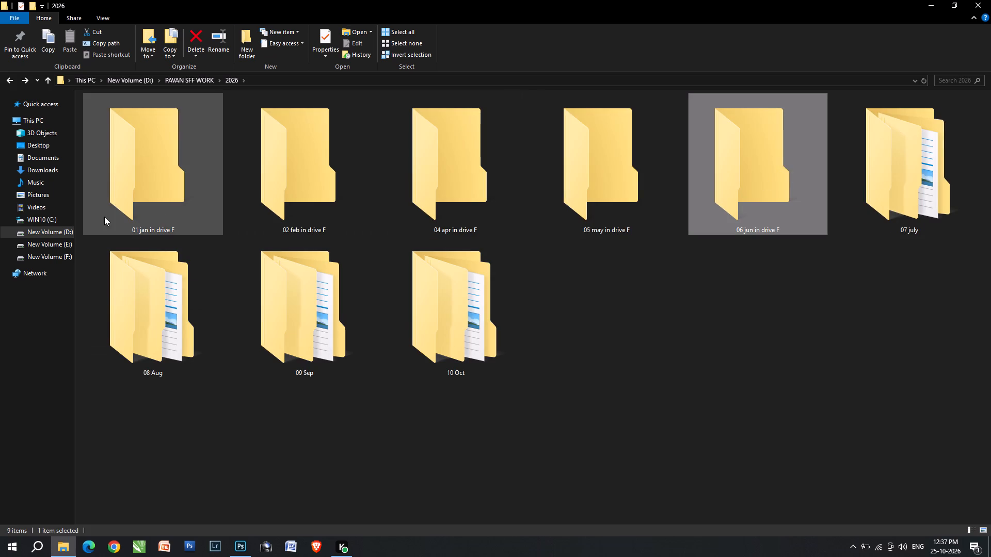
Open the pavan sff 2026 work folder on drive F in a new File Explorer window.
key(ctrl+n)
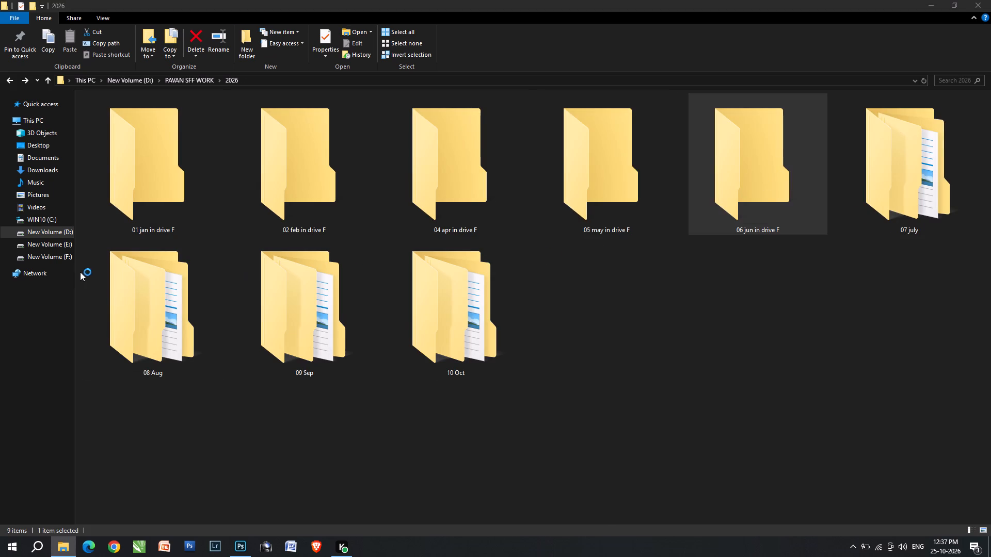
double_click(37, 259)
click(39, 254)
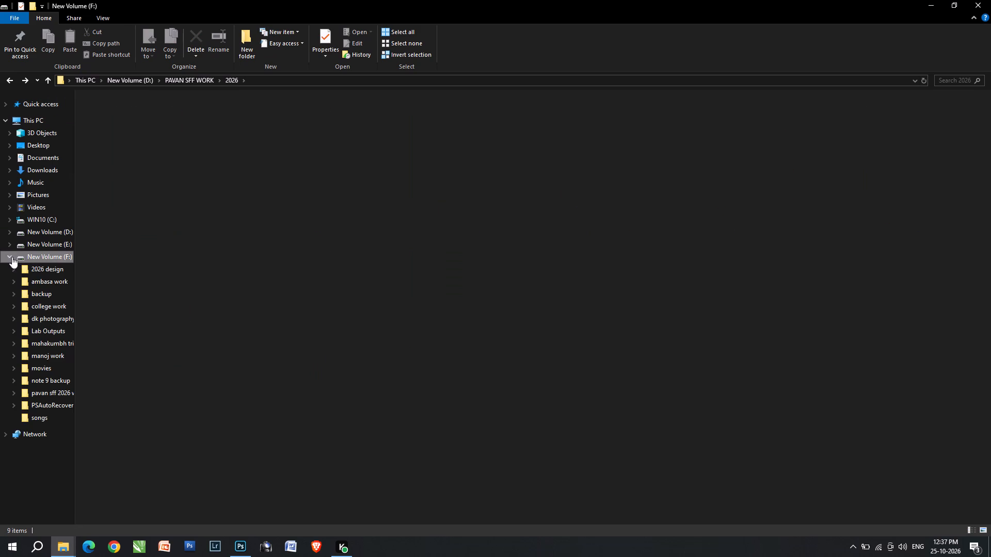
click(10, 257)
scroll(633, 242, down, 4)
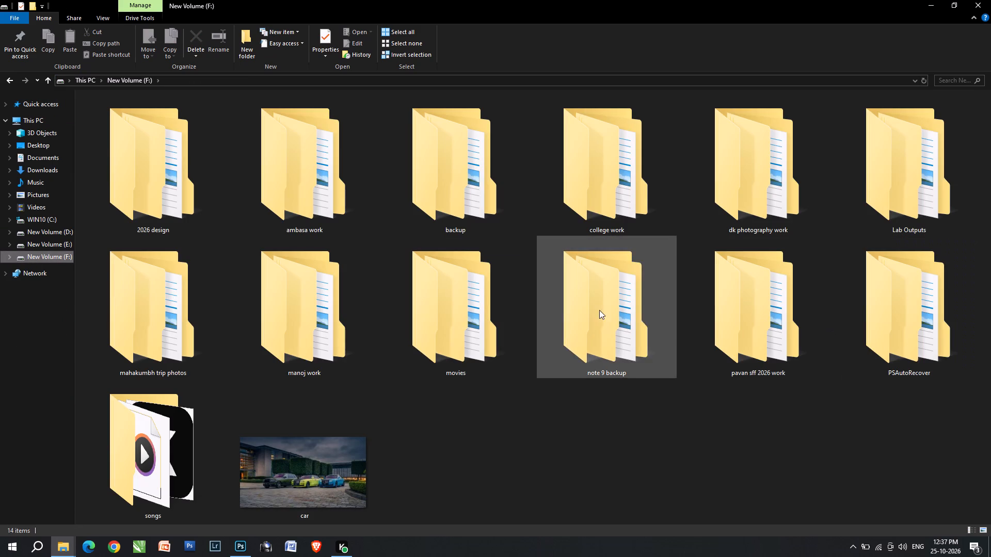
double_click(749, 333)
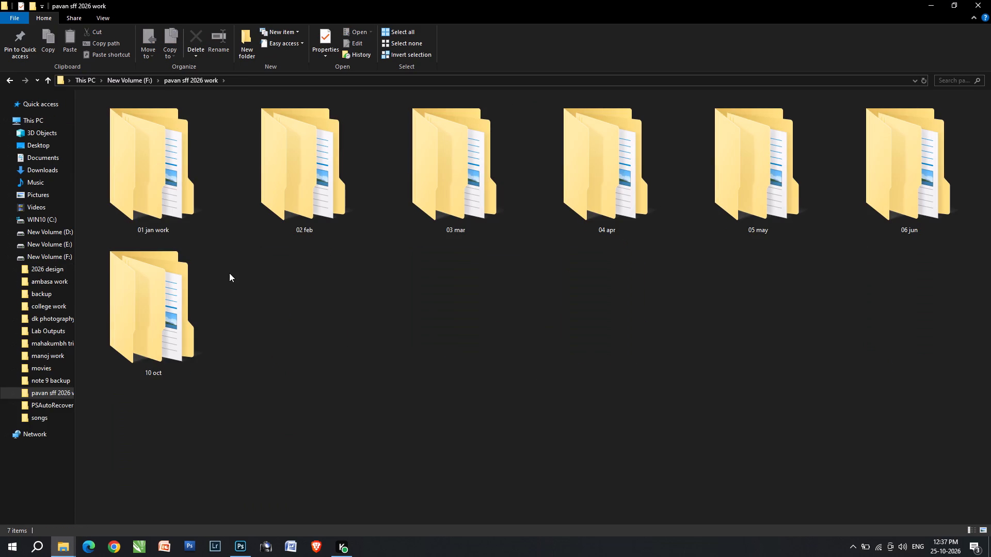
click(229, 273)
Open the sheet folder of the 18x24 15-sheet album under 06 jun > work done > om sai st.
double_click(957, 144)
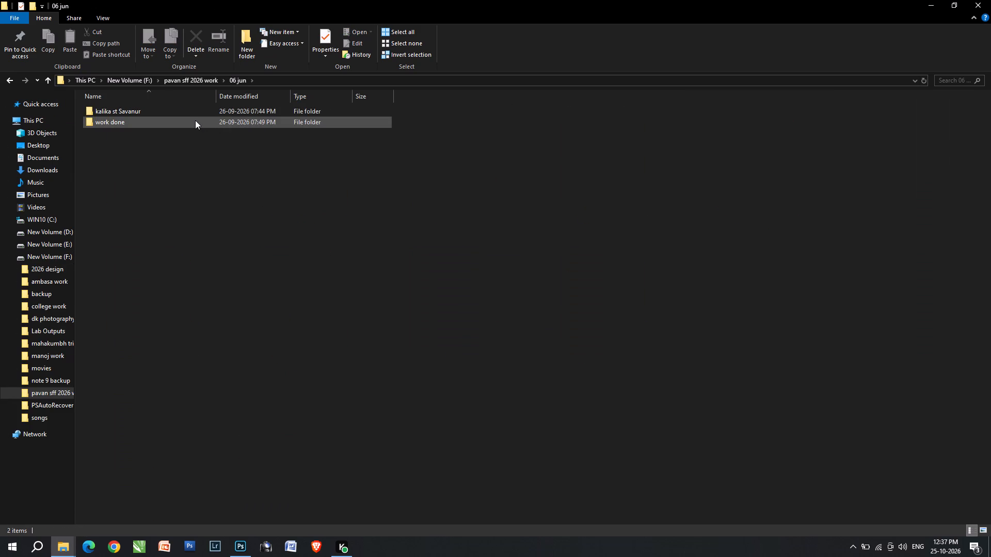
double_click(195, 120)
double_click(195, 135)
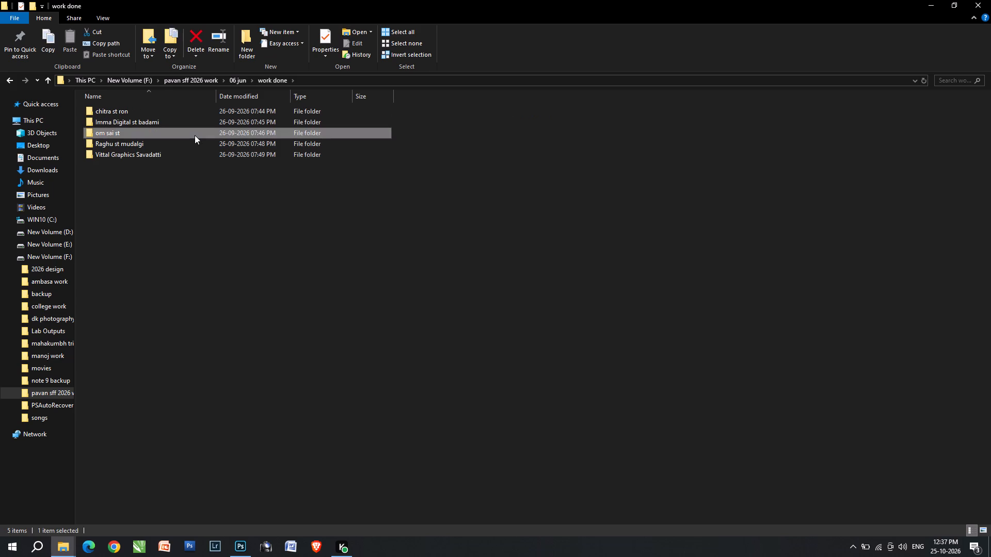
double_click(183, 108)
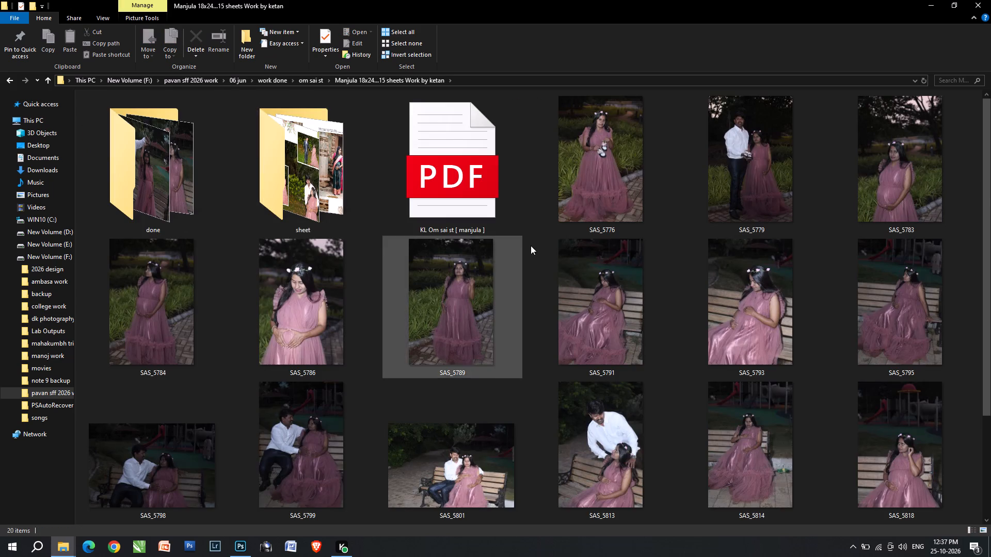
scroll(542, 241, down, 3)
scroll(327, 265, up, 3)
double_click(337, 195)
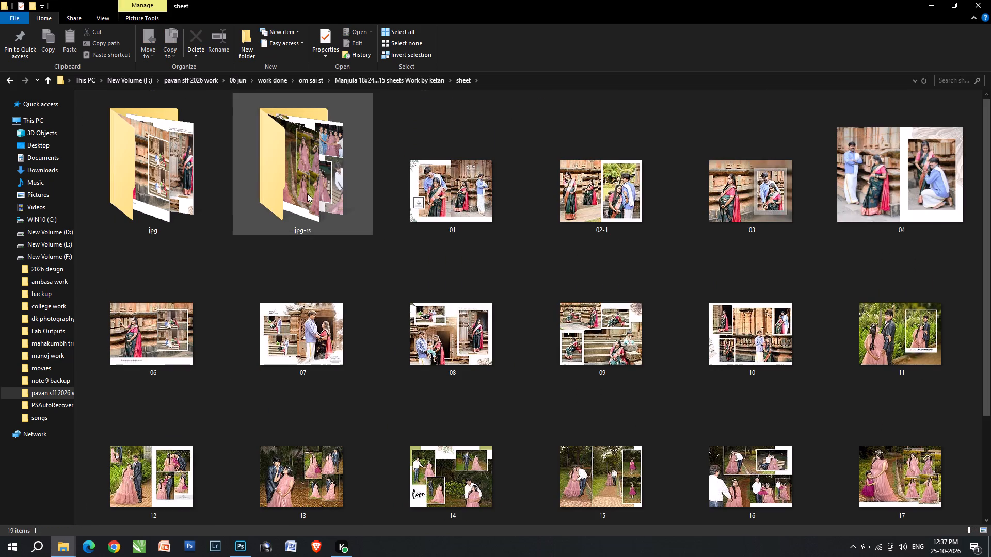
Look through the album sheets as extra large icons and open sheet 18 in Photoshop.
right_click(317, 244)
drag(364, 250, 512, 252)
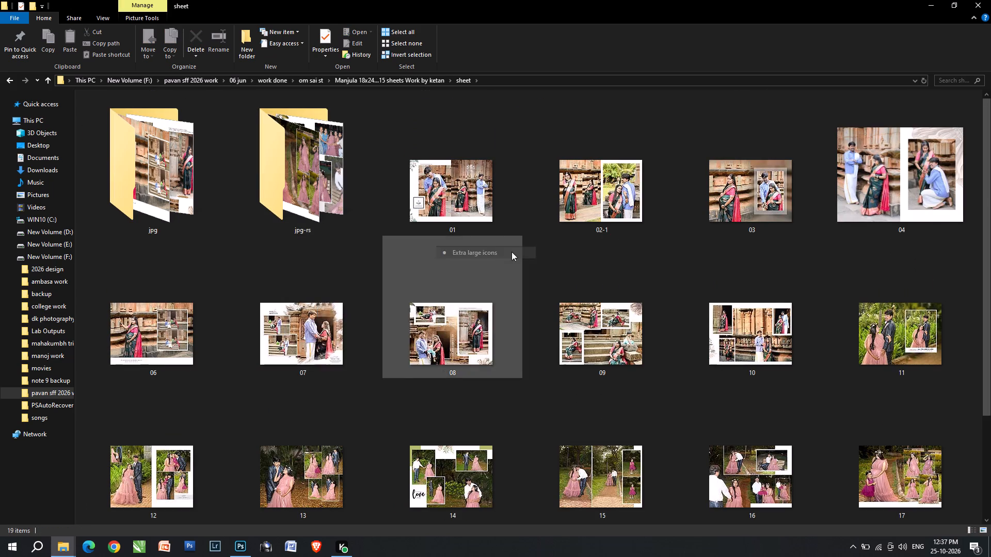
scroll(512, 252, down, 6)
scroll(519, 405, up, 4)
scroll(389, 441, down, 5)
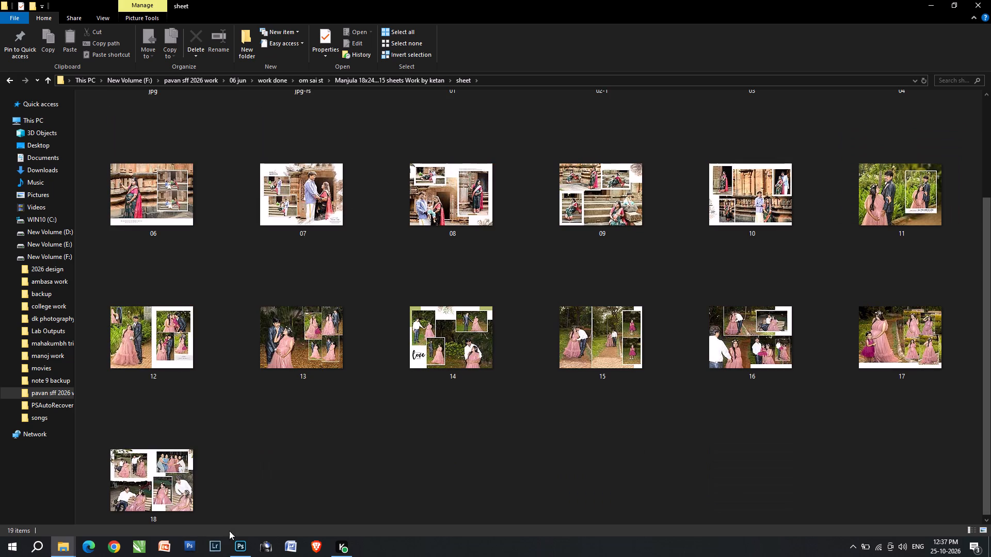
drag(135, 504, 446, 300)
key(alt+Tab)
key(alt+Tab)
key(alt+Tab)
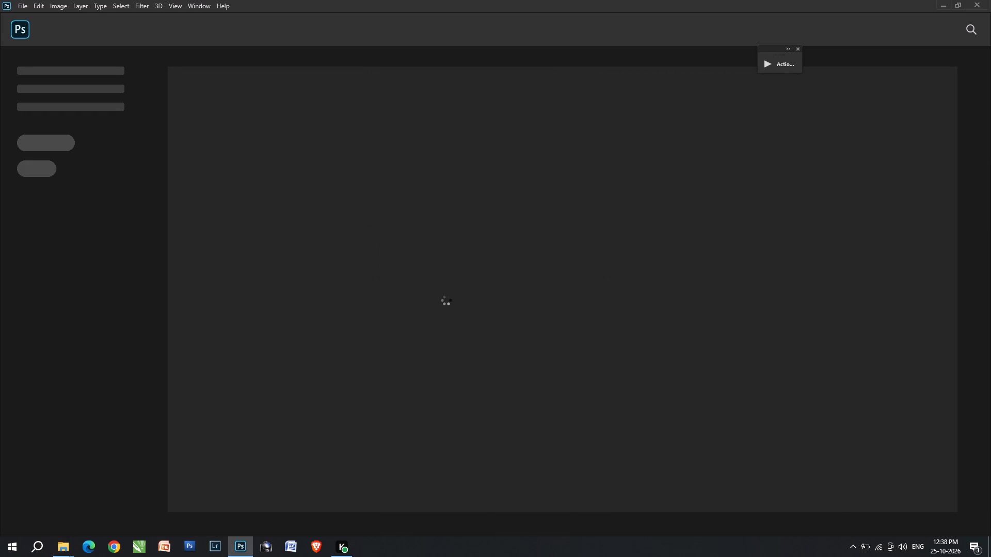
Select and delete every layer above the Background in 18.psd.
alt+scroll(231, 293, down, 7)
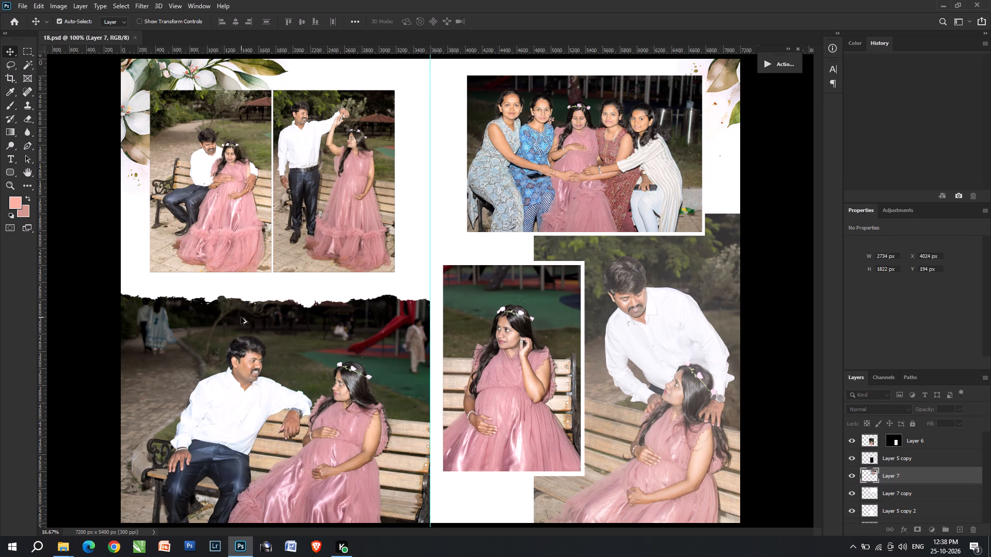
key(v)
drag(190, 540, 701, 132)
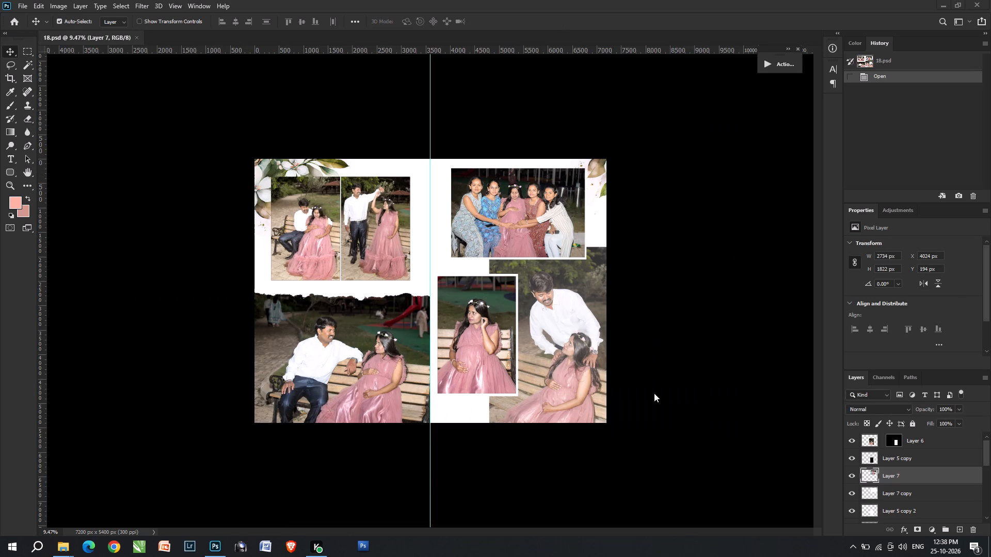
drag(651, 458, 69, 87)
drag(215, 461, 782, 52)
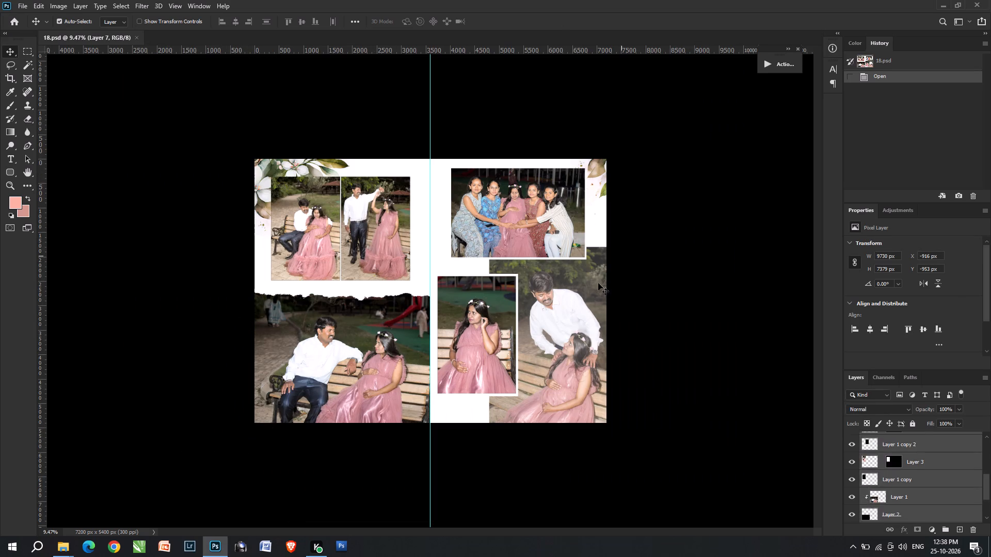
key(Delete)
drag(342, 544, 204, 528)
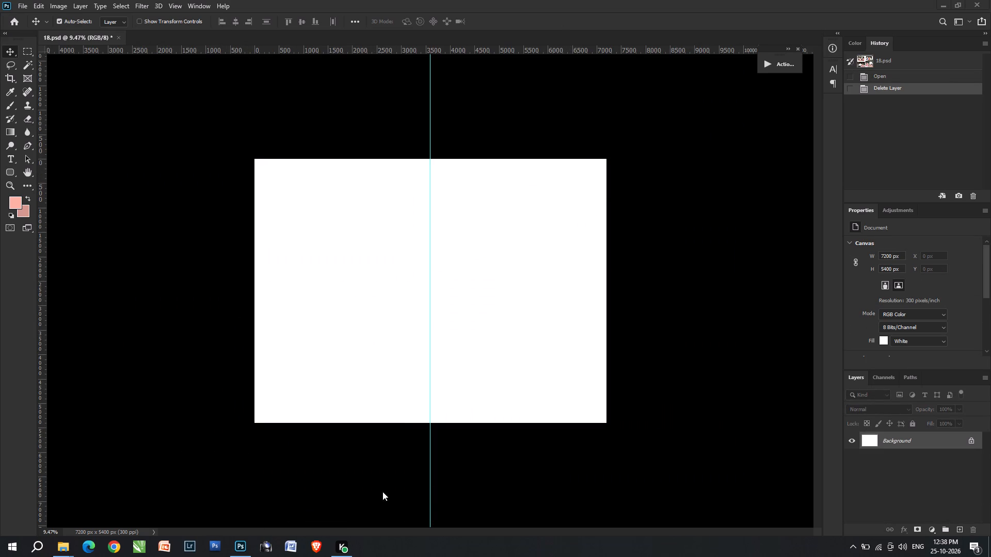
click(534, 330)
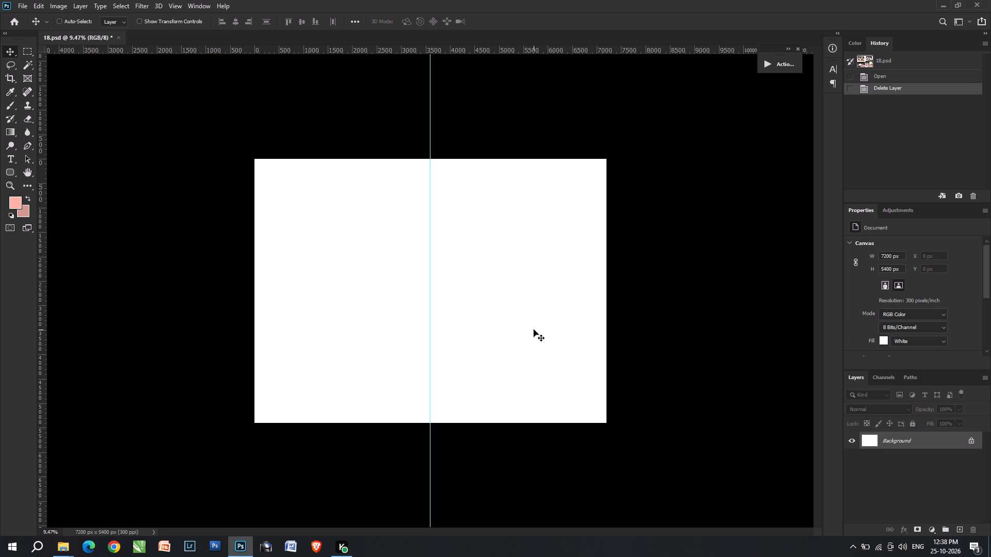
Save the emptied document as a new PSD named pad in the same sheet folder.
key(ctrl+shift+s)
text(pad)
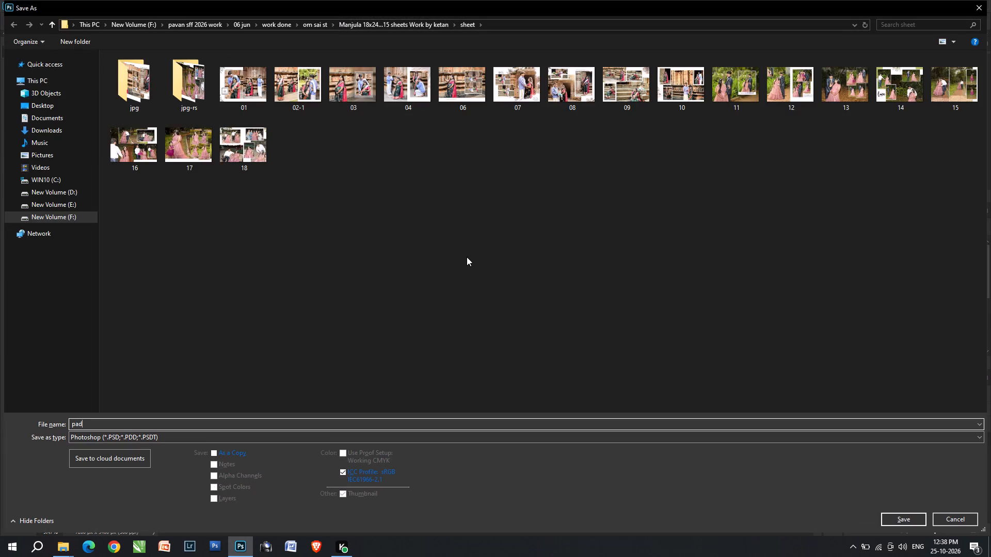
key(Return)
Switch to the other File Explorer window and open the adding folder on drive E.
key(alt+Tab)
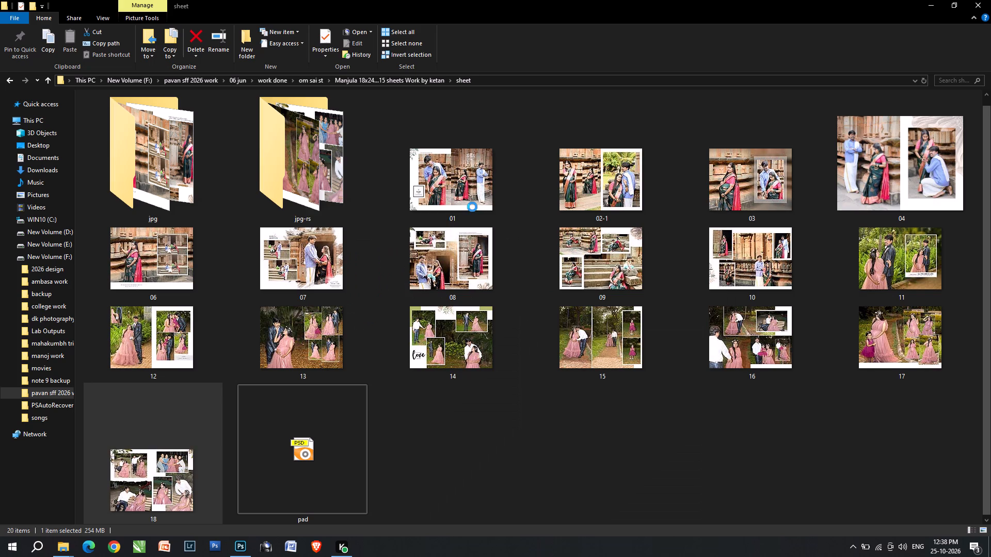
key(alt+Tab)
key(alt+Tab)
key(alt+Tab)
key(alt+Tab)
key(alt+Tab)
key(alt+Tab)
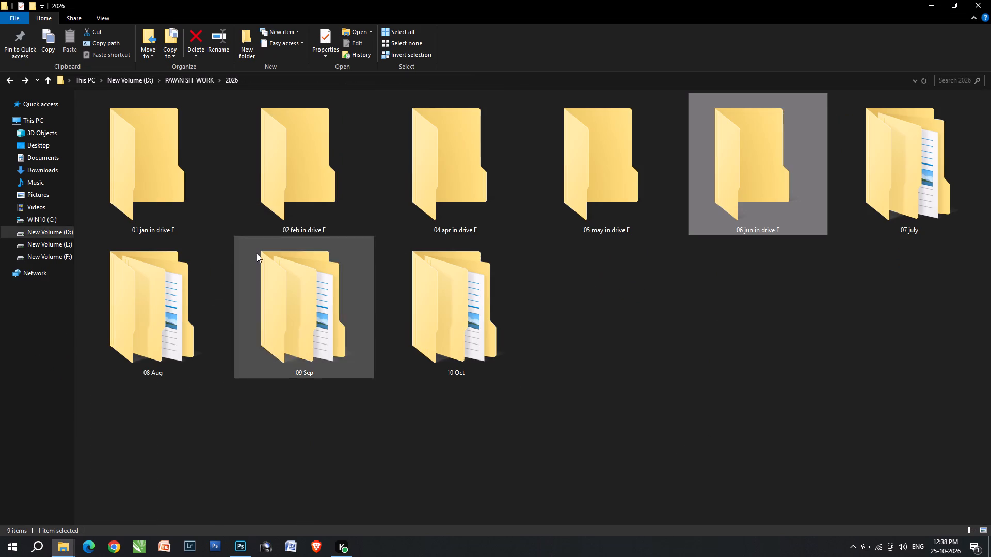
click(67, 245)
double_click(114, 201)
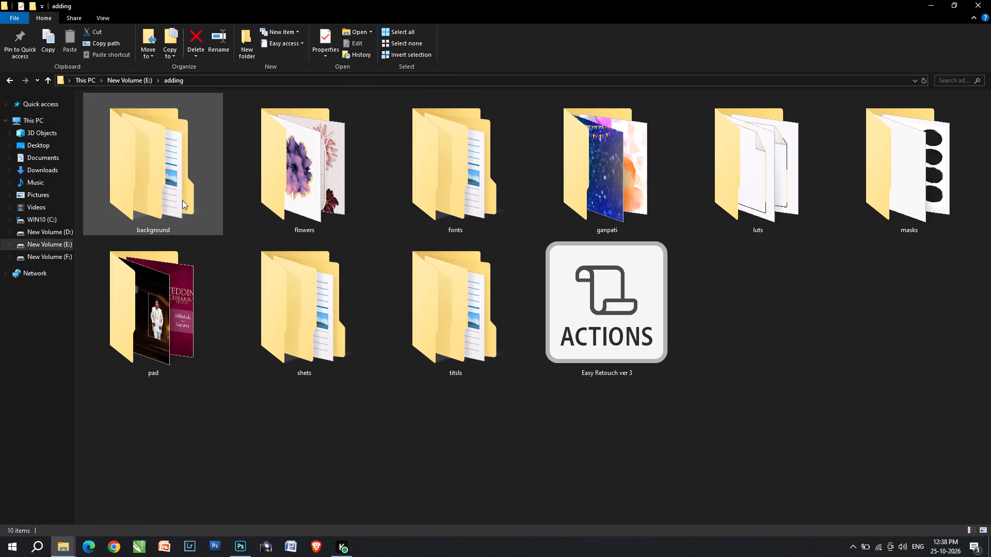
click(371, 198)
click(461, 205)
click(375, 336)
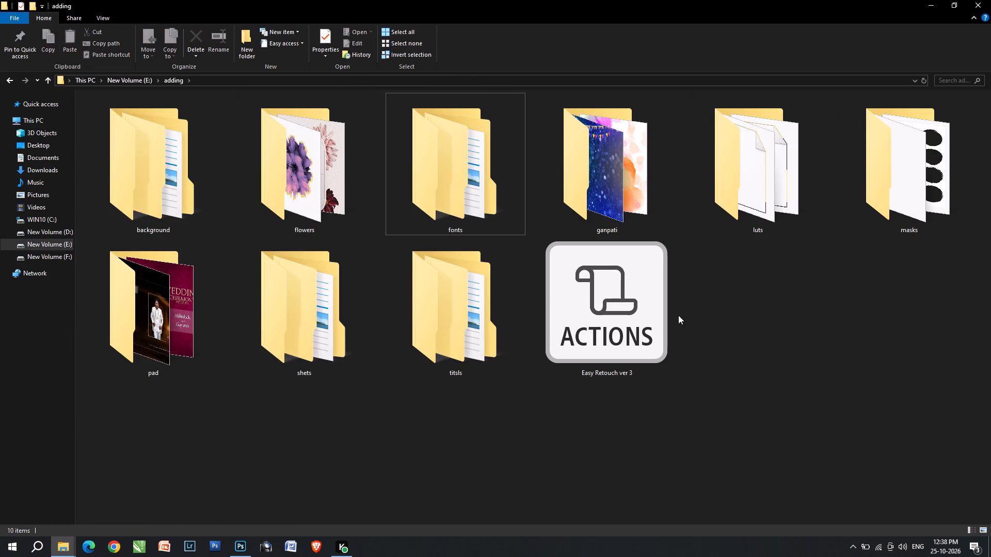
Check the image size of pad.psd in Photoshop.
key(alt+Tab)
key(alt+Tab)
key(alt+Tab)
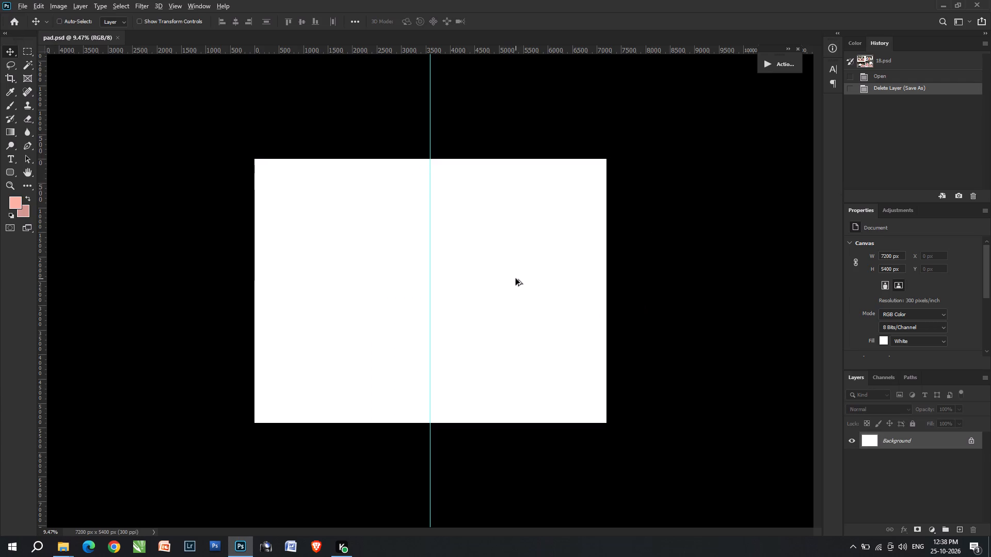
key(ctrl+alt+i)
click(594, 265)
Back in File Explorer, open the 2025psd cover folder inside adding > pad.
key(alt+Tab)
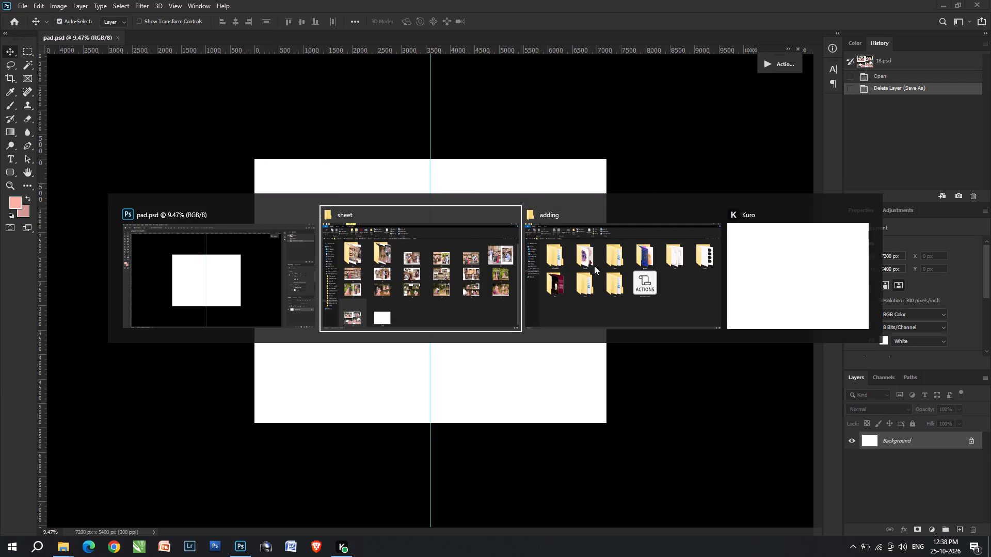
key(alt+Tab)
double_click(299, 288)
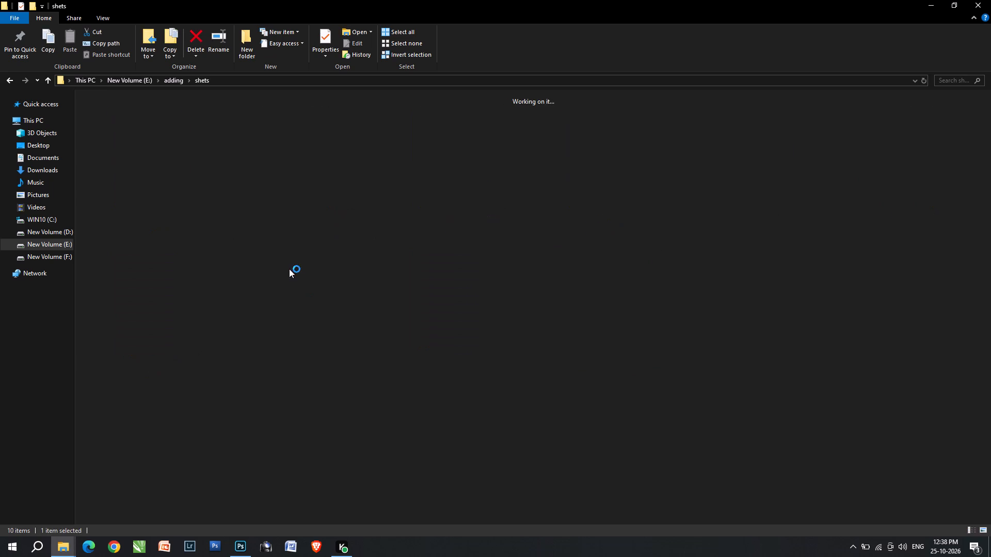
key(BackSpace)
double_click(163, 267)
click(233, 218)
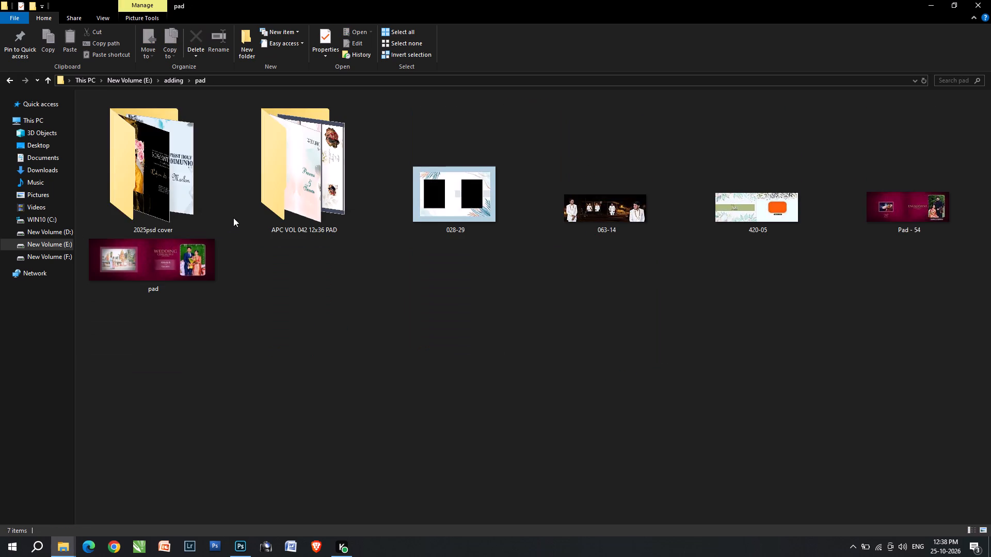
double_click(190, 202)
scroll(190, 202, down, 2)
scroll(190, 202, up, 1)
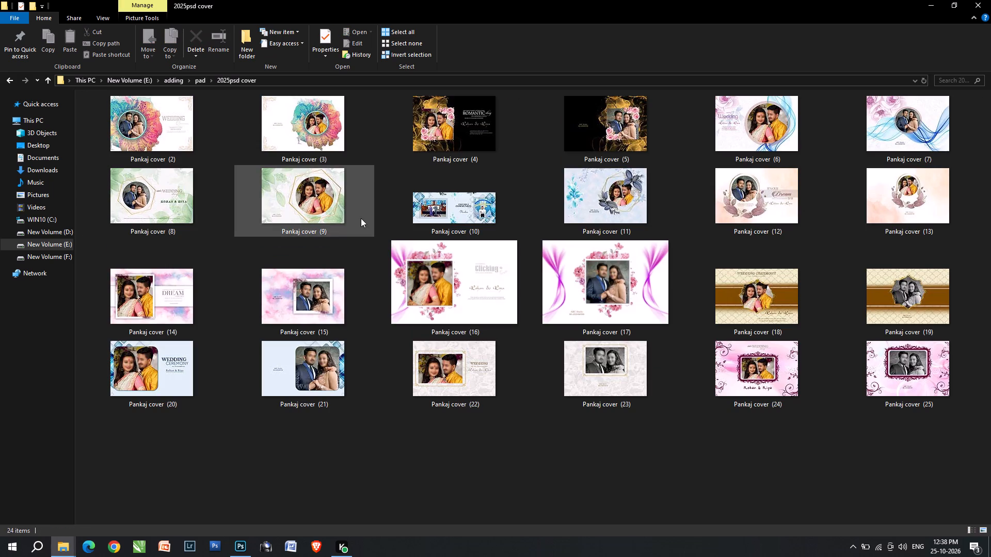
Choose the Pankaj cover (9) design from the folder and open it in Photoshop as a separate document.
click(196, 224)
click(449, 235)
click(781, 226)
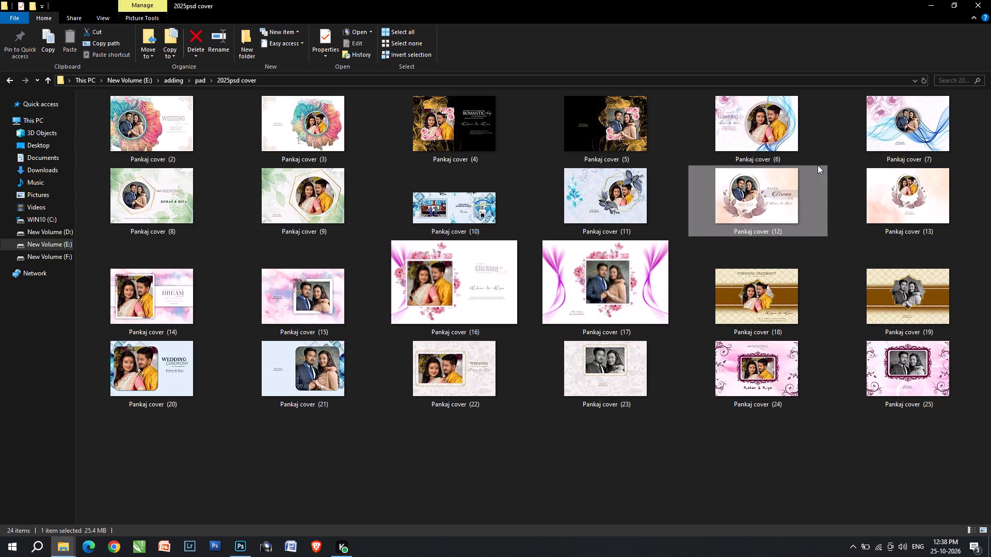
click(817, 123)
click(255, 197)
drag(311, 223, 737, 259)
key(alt+Tab)
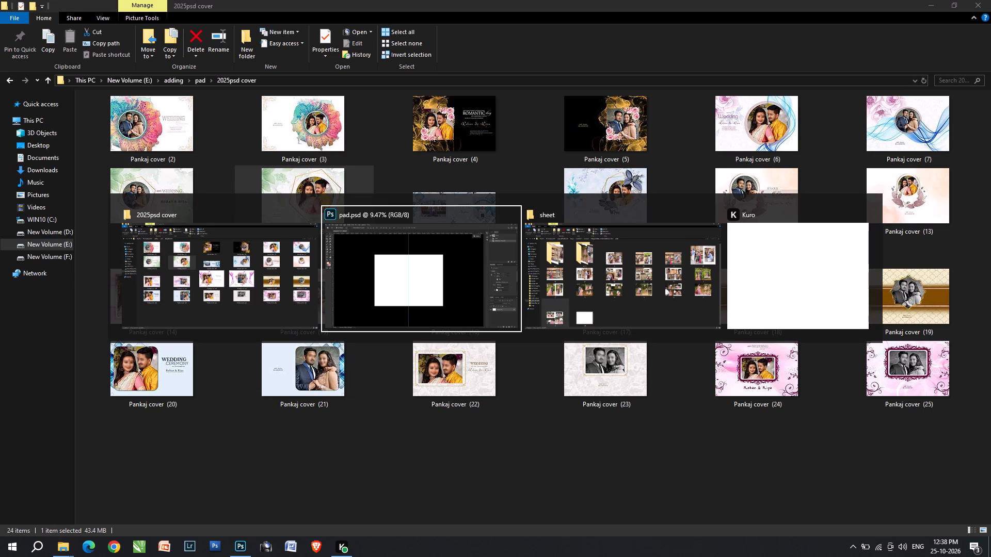
drag(737, 259, 570, 35)
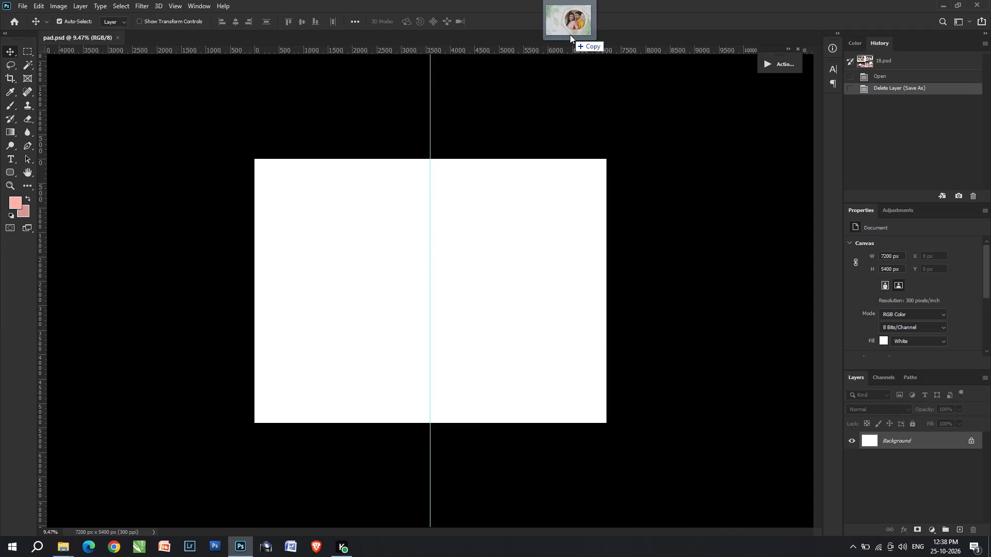
double_click(570, 35)
right_click(570, 35)
click(570, 35)
right_click(570, 35)
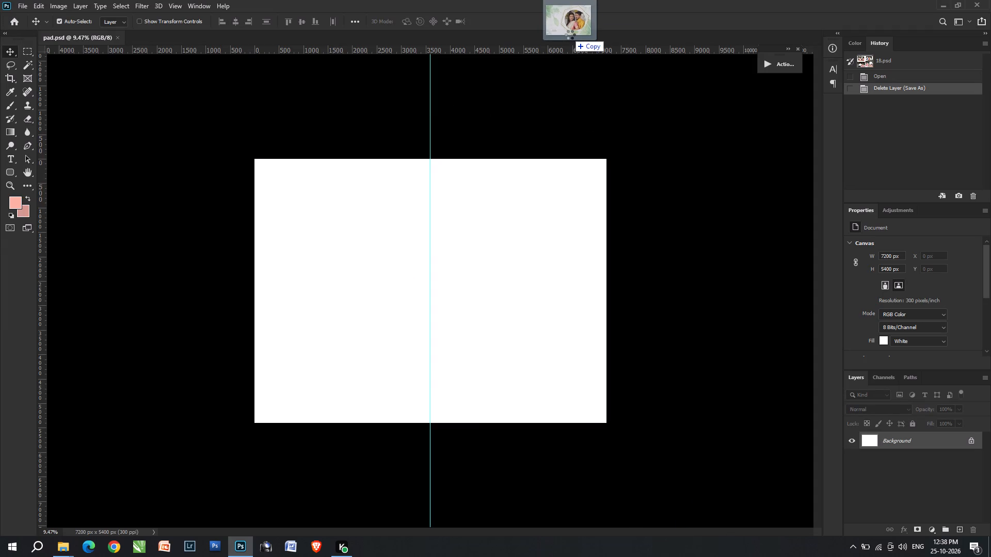
click(570, 35)
right_click(569, 35)
click(568, 35)
right_click(568, 35)
click(568, 35)
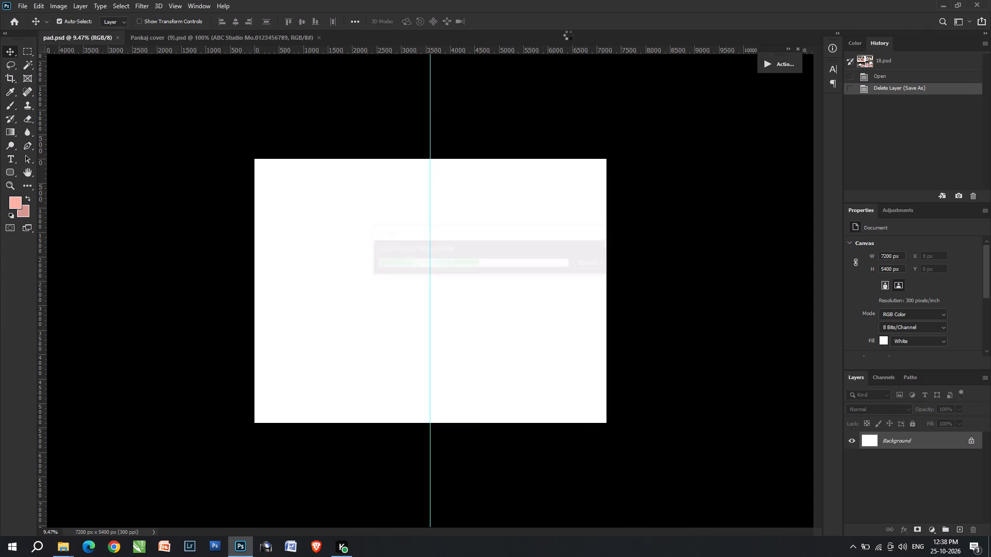
right_click(568, 35)
click(568, 35)
click(495, 321)
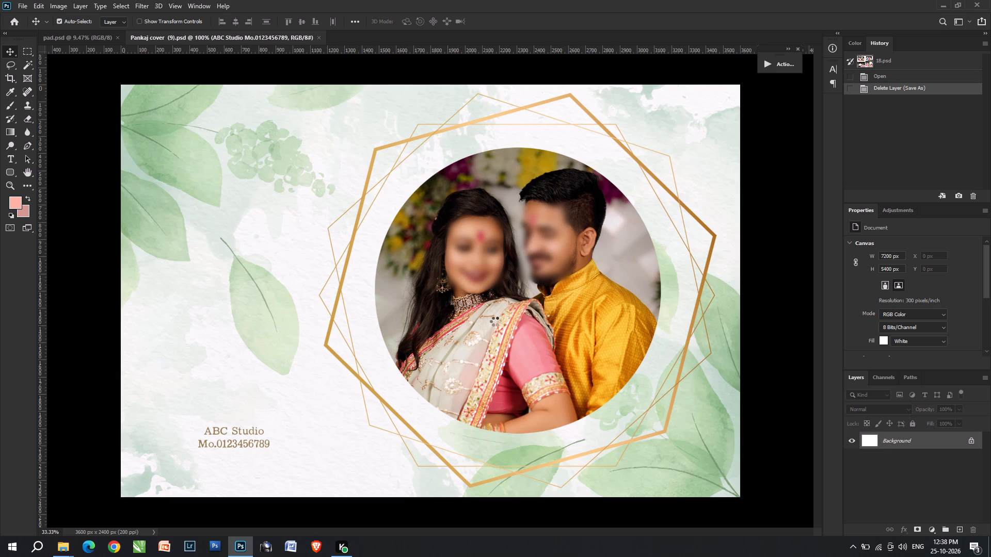
Delete the couple photo (Layer 7) and the circular mask shape beneath it (Layer 3) from Pankaj cover (9).
text(vvv)
key(v)
right_click(500, 300)
click(513, 307)
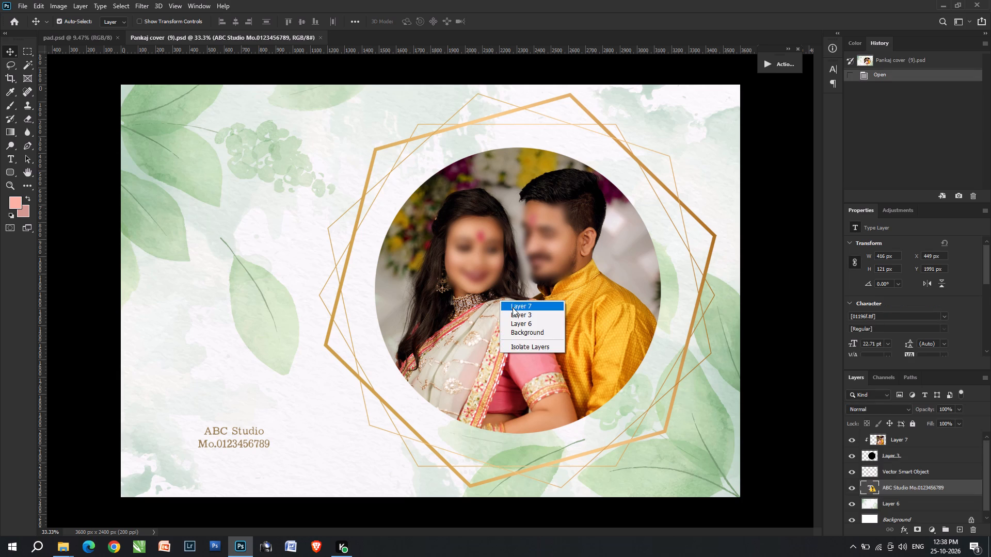
key(Delete)
click(513, 307)
key(Delete)
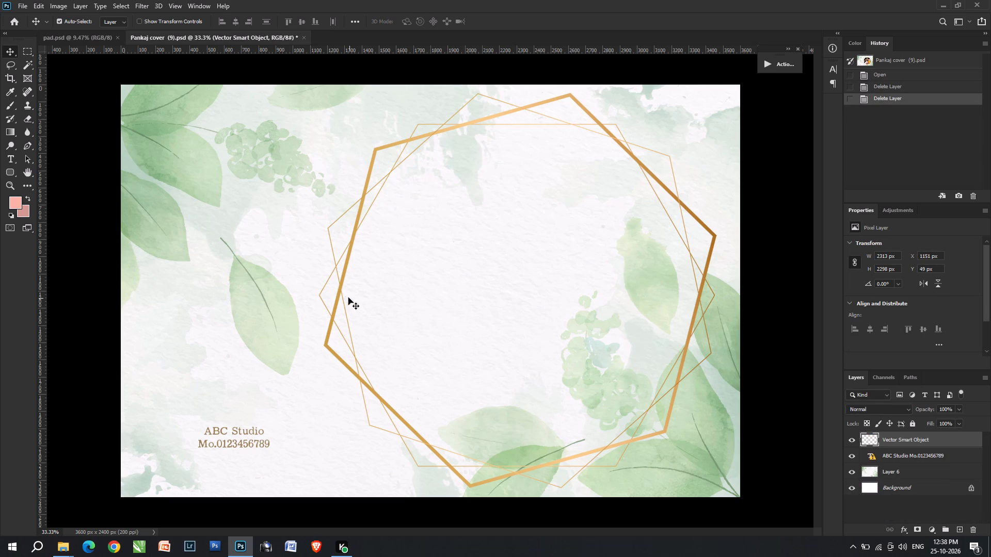
Copy the green leaf background, Layer 6, from Pankaj cover (9) into pad.psd.
click(235, 321)
drag(249, 321, 44, 33)
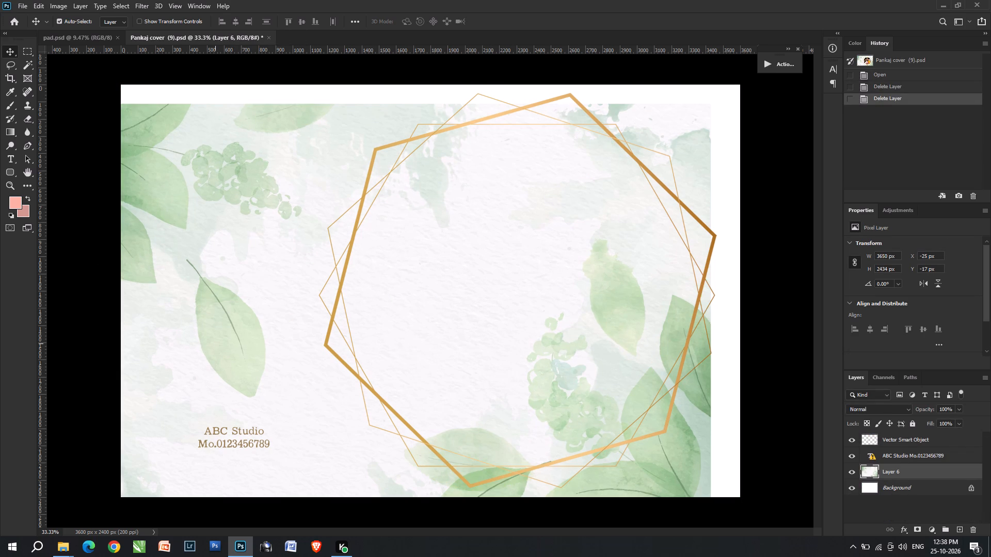
drag(44, 33, 509, 364)
Scale the leaf background proportionally to about 8098 × 5400 px and position it to cover the whole canvas.
key(ctrl+t)
drag(495, 356, 502, 339)
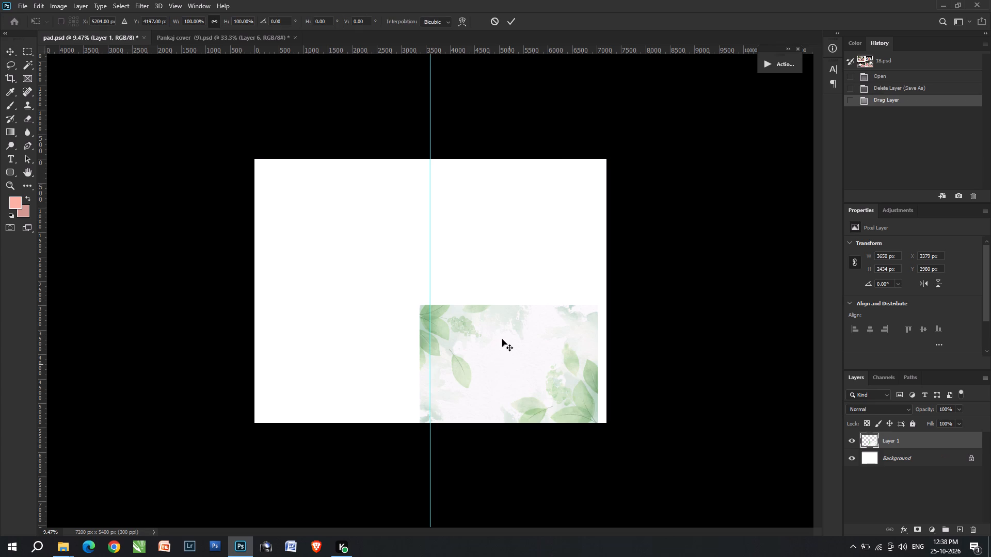
drag(502, 339, 503, 354)
drag(430, 305, 302, 148)
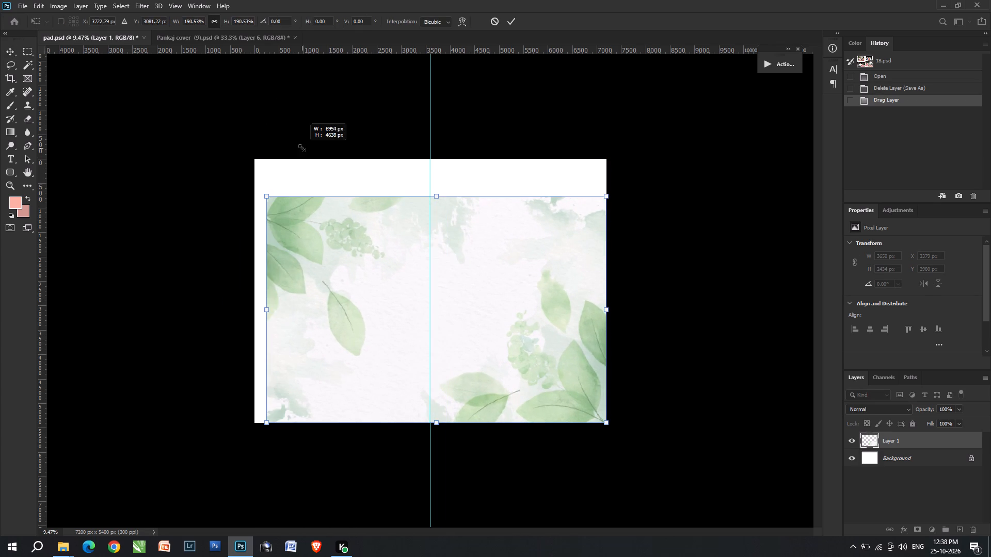
drag(302, 148, 292, 142)
drag(438, 187, 442, 132)
drag(491, 195, 483, 206)
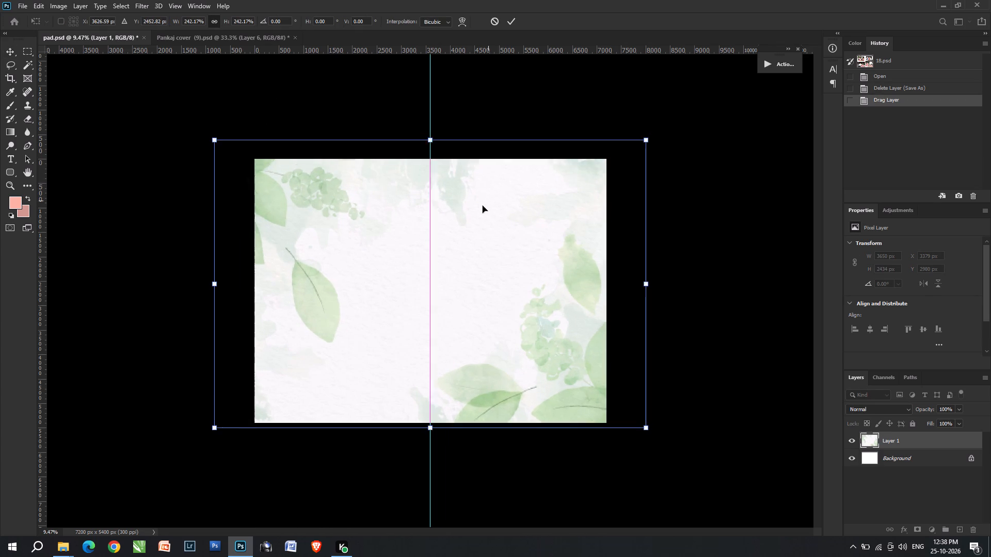
drag(483, 206, 479, 209)
drag(424, 146, 425, 154)
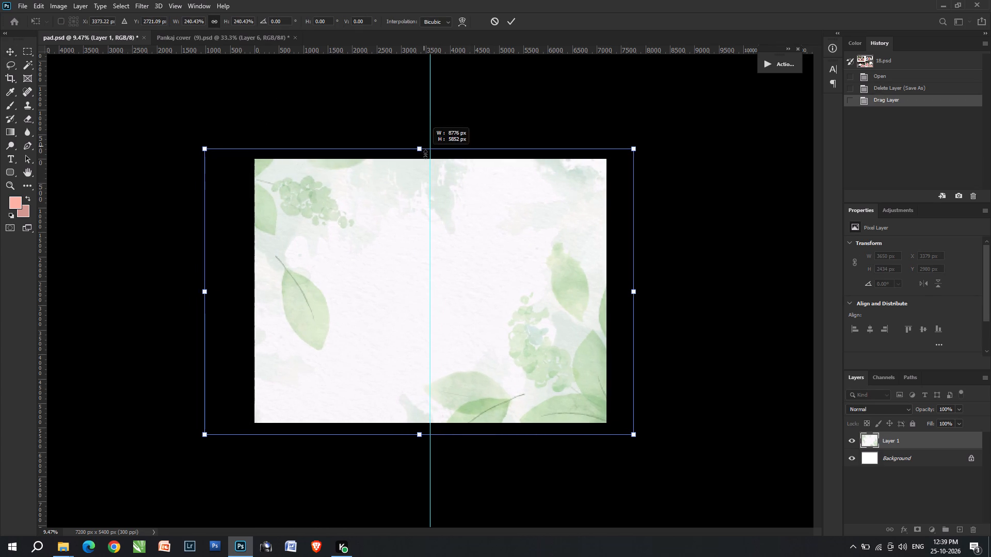
drag(425, 154, 425, 156)
right_click(638, 286)
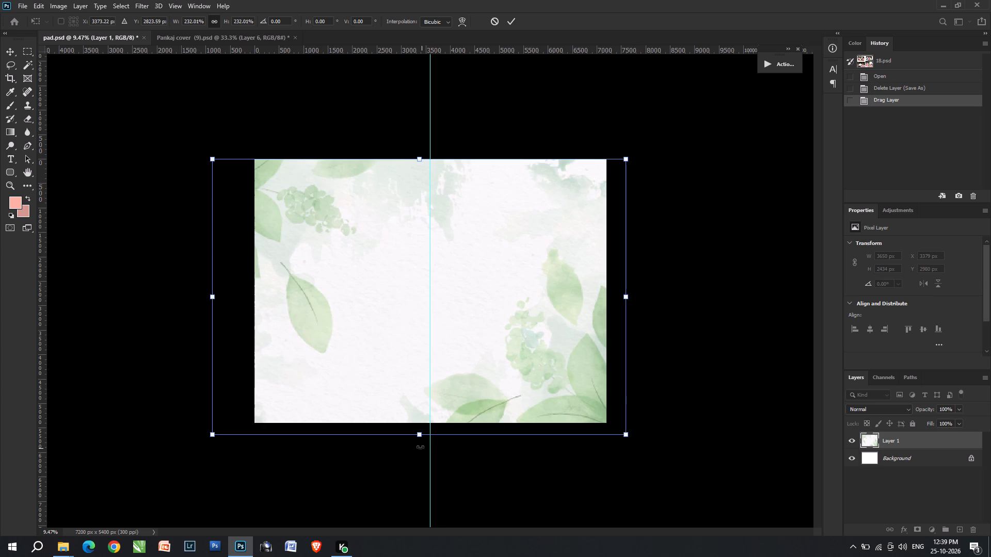
drag(420, 439, 431, 429)
double_click(570, 308)
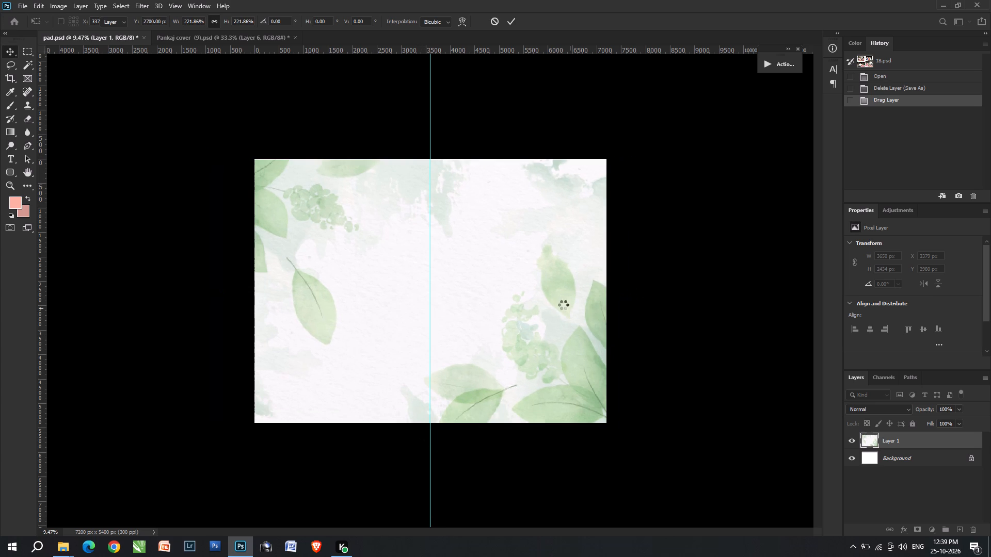
text(vv)
Copy the gold polygon frame, the Vector Smart Object layer, from Pankaj cover (9) into pad.psd.
alt+scroll(521, 285, up, 2)
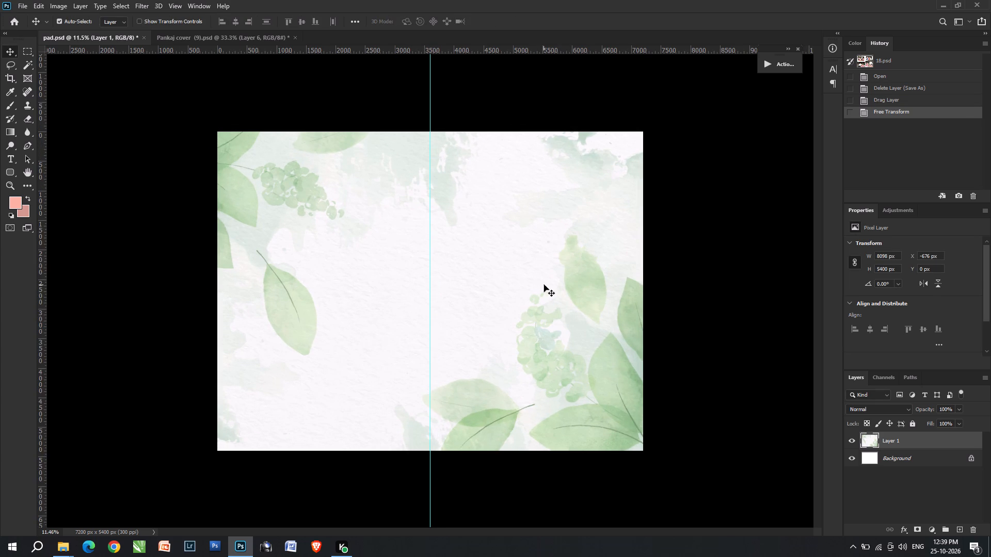
key(space)
key(space)
key(space)
key(space)
key(space)
key(space)
key(space)
key(space)
key(space)
drag(423, 277, 383, 276)
key(ctrl+Tab)
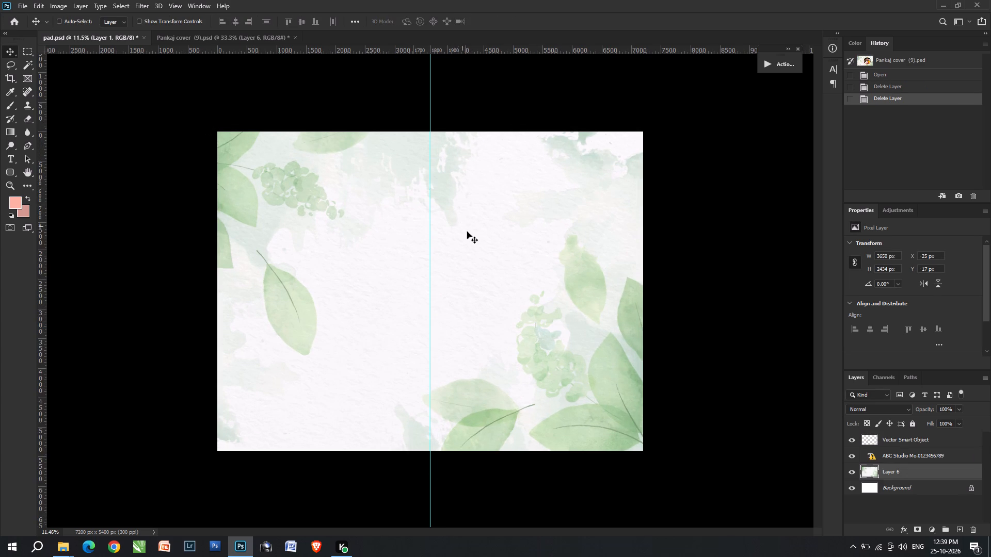
drag(327, 342, 38, 2)
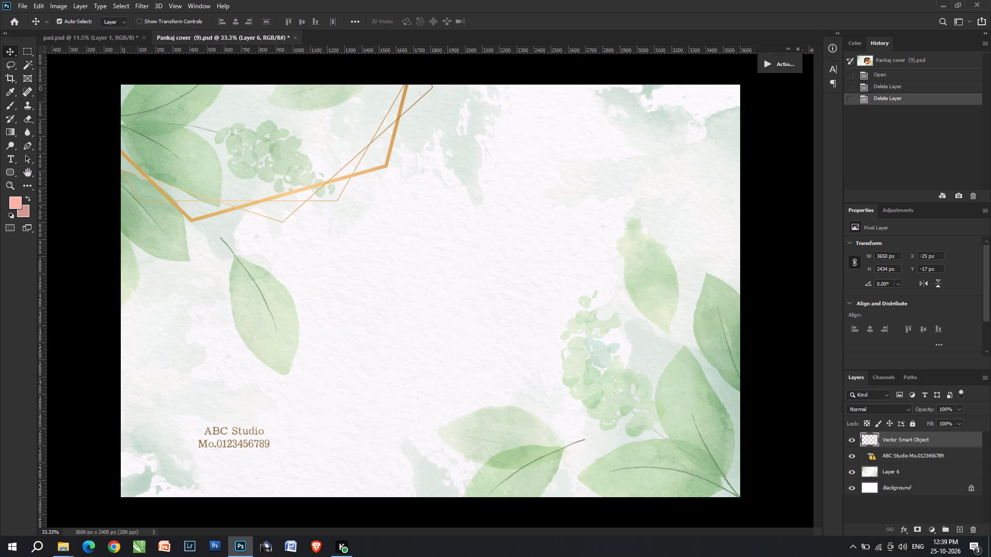
drag(38, 2, 470, 309)
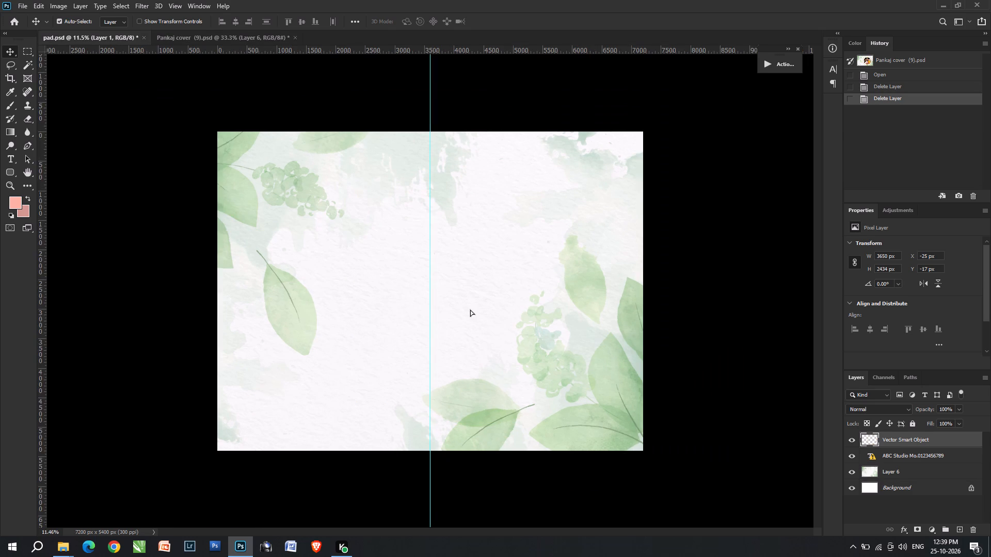
Move the gold frame onto the left half of the canvas and stretch it to about 2985 × 4442 px.
drag(535, 291, 583, 284)
key(ctrl+z)
drag(537, 293, 321, 300)
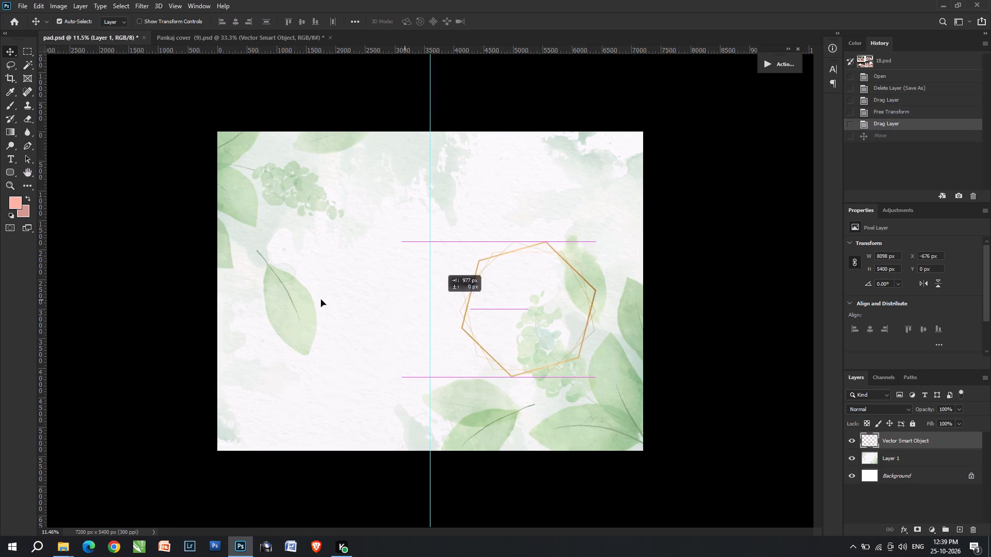
drag(321, 300, 376, 299)
key(ctrl+t)
shift+drag(315, 247, 324, 191)
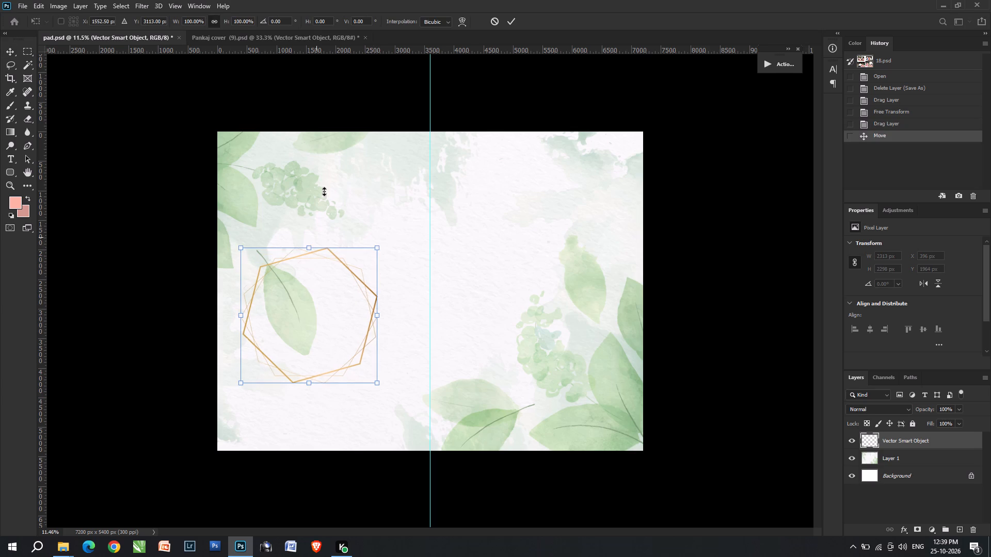
shift+drag(324, 191, 330, 135)
drag(335, 217, 352, 271)
shift+drag(397, 316, 427, 307)
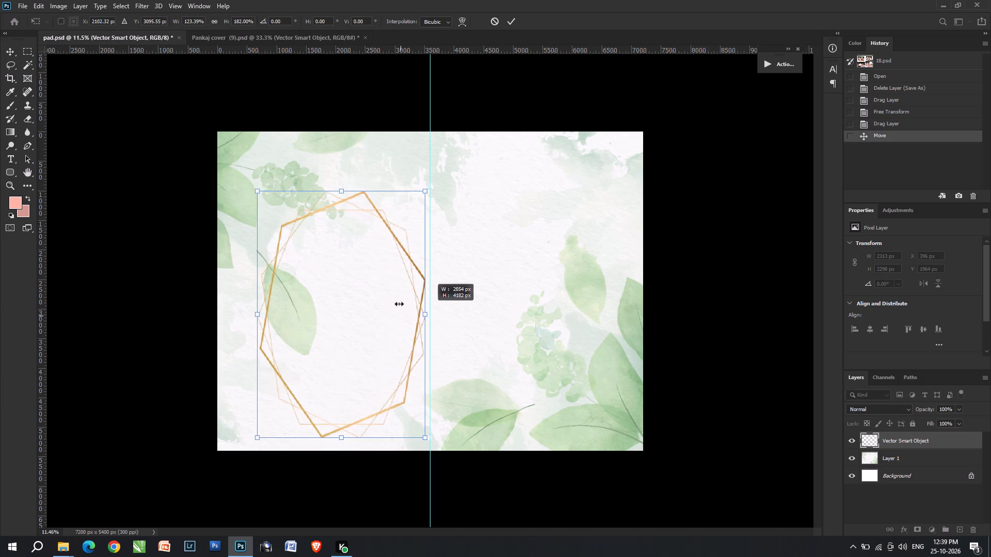
shift+drag(398, 304, 380, 277)
drag(236, 293, 226, 288)
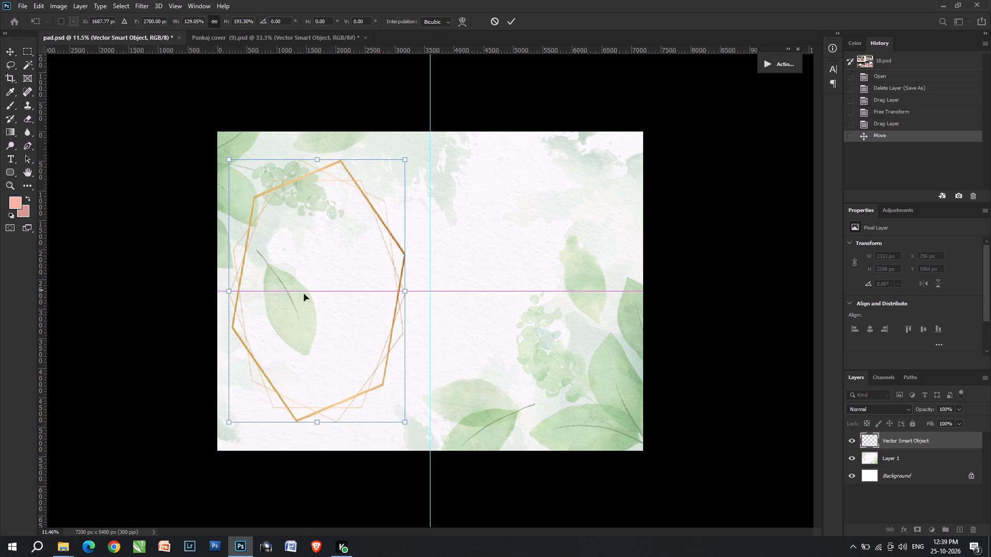
drag(398, 298, 405, 298)
key(Return)
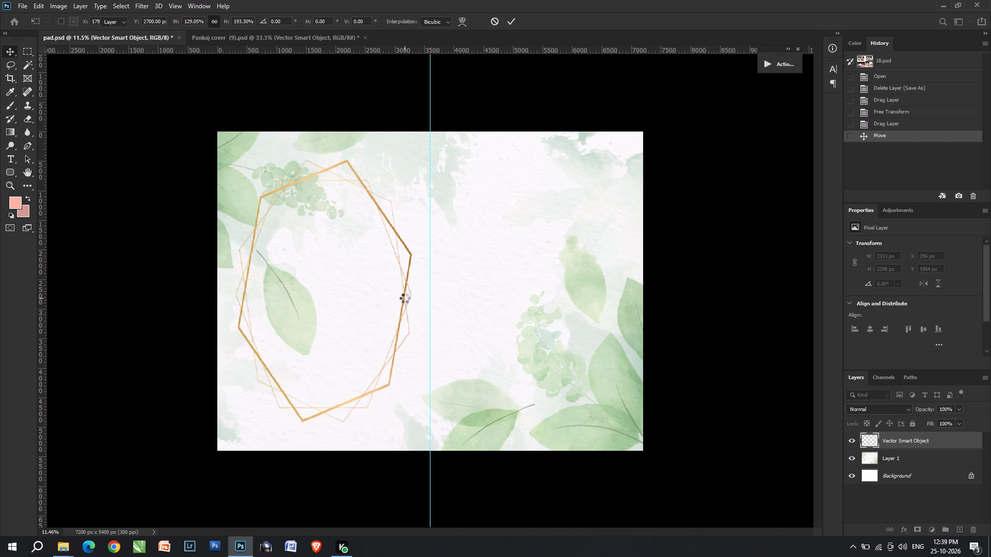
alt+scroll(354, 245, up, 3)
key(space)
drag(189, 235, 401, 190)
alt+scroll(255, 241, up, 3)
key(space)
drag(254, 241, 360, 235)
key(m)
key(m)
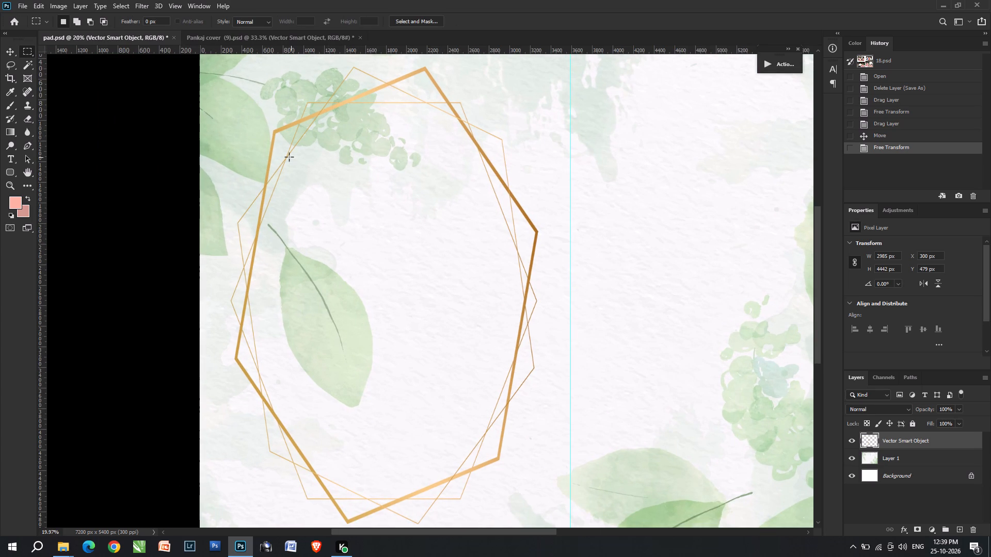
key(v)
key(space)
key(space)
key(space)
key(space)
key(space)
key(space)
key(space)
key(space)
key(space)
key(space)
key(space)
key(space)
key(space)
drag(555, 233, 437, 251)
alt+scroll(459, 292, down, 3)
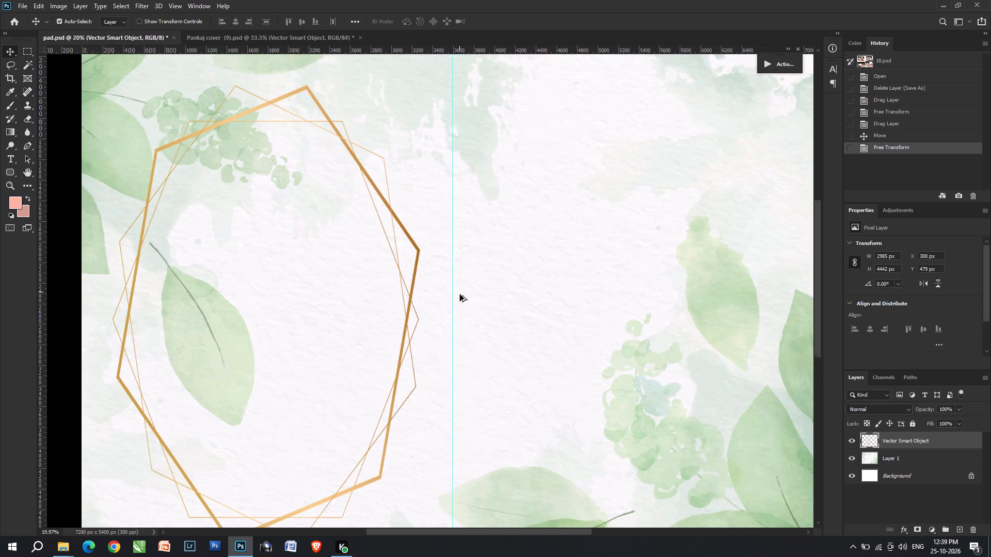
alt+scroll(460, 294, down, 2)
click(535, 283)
Undo the layer deletions in Pankaj cover (9), then delete only the photo layer clipped to the black circle, Layer 7.
key(ctrl+Tab)
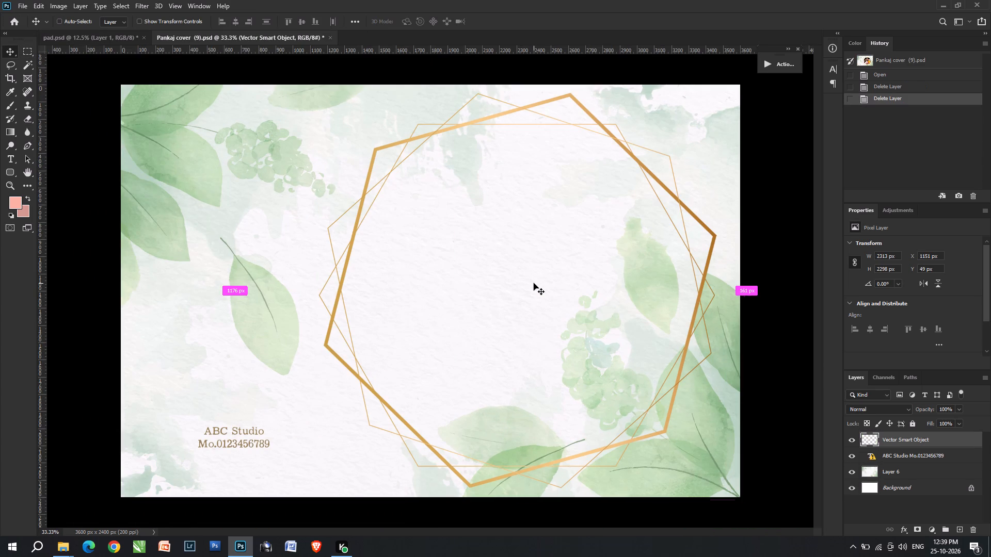
key(ctrl+z)
key(ctrl+z)
key(ctrl+z)
key(ctrl+z)
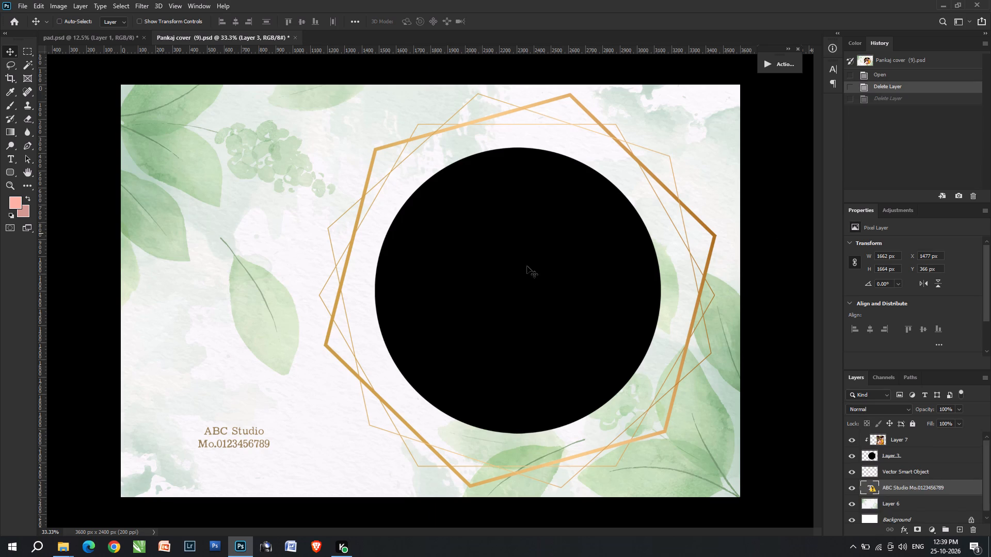
drag(521, 267, 121, 103)
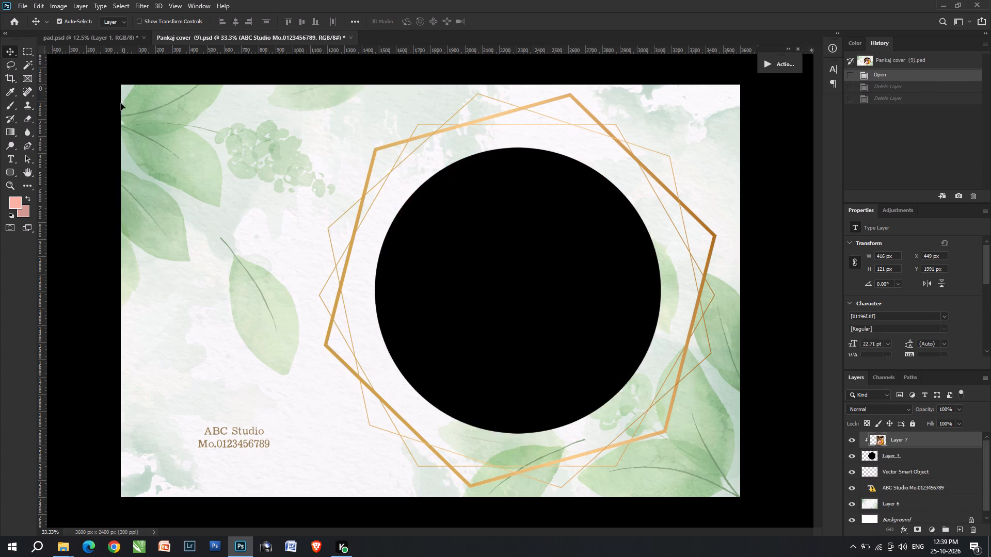
drag(121, 103, 524, 291)
key(Delete)
Copy the black circle, Layer 3, from Pankaj cover (9) into the gold frame in pad.psd.
drag(532, 284, 94, 81)
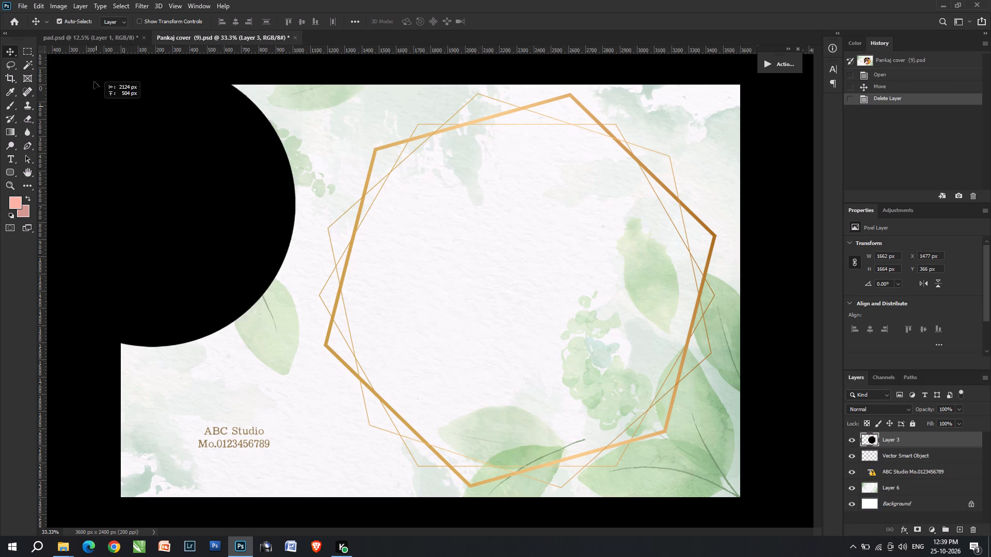
drag(94, 81, 308, 291)
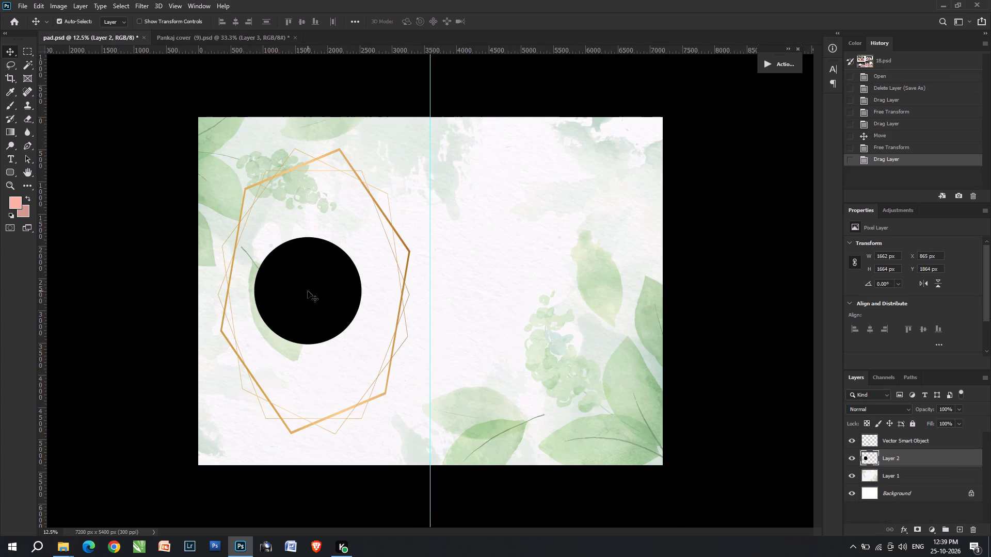
Stretch the black circle into an upright oval at about 126.9% width and 172.5% height, placed inside the gold frame.
scroll(225, 268, up, 20)
scroll(225, 268, up, 1)
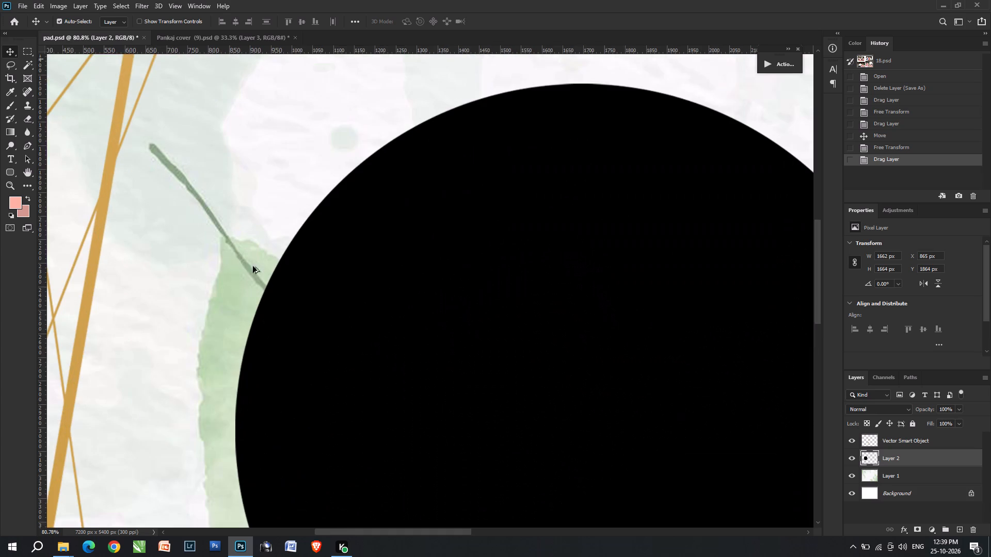
alt+scroll(306, 287, down, 6)
drag(337, 326, 321, 248)
alt+scroll(343, 256, down, 14)
key(ctrl+r)
key(ctrl+t)
shift+drag(276, 327, 279, 397)
drag(269, 337, 286, 304)
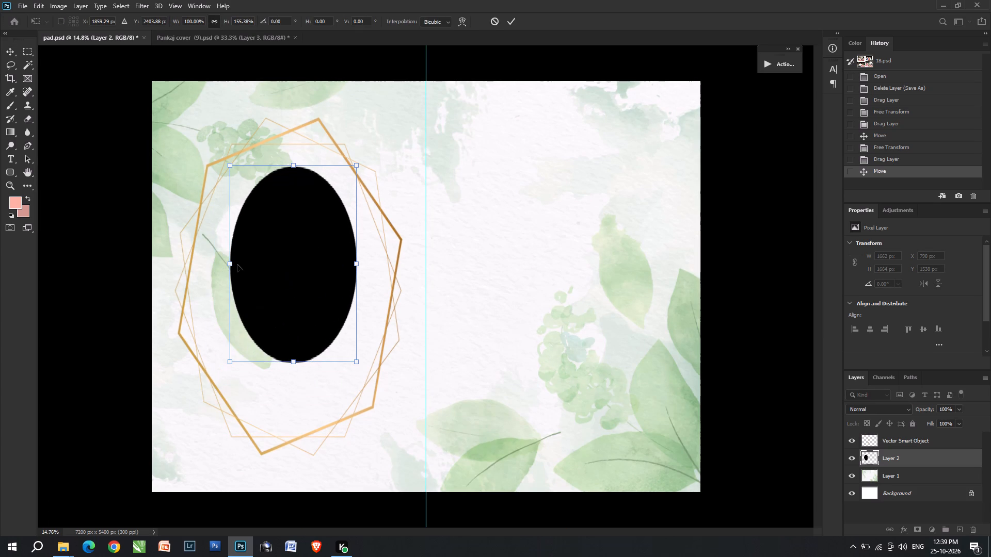
shift+drag(237, 265, 225, 265)
drag(221, 263, 210, 260)
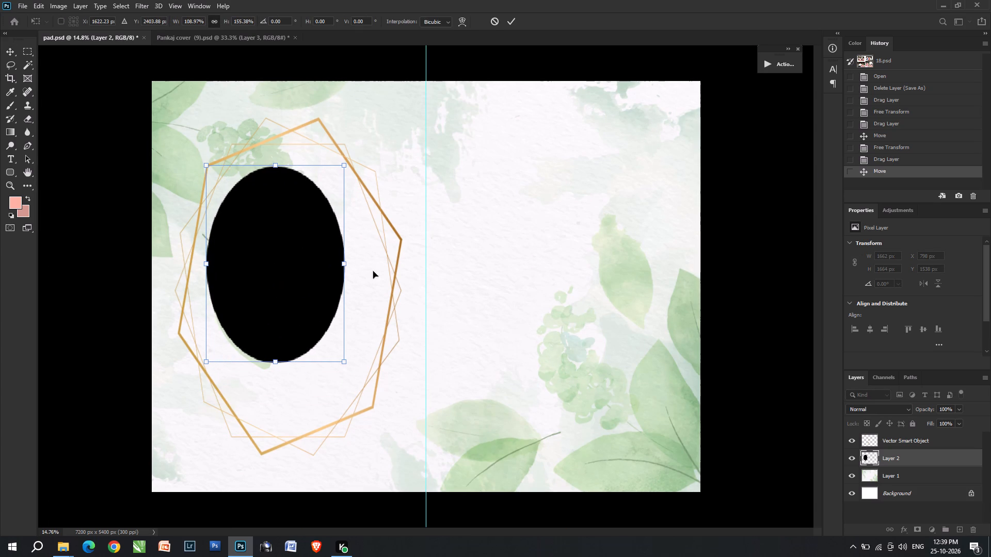
shift+drag(347, 261, 370, 264)
shift+drag(293, 356, 295, 369)
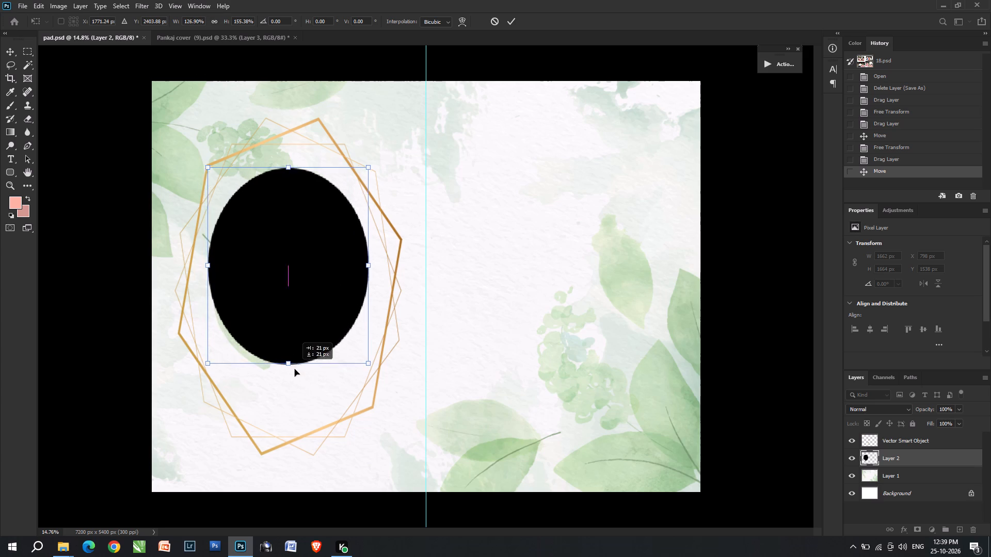
shift+drag(295, 369, 294, 370)
shift+drag(286, 180, 295, 158)
double_click(303, 179)
key(v)
key(v)
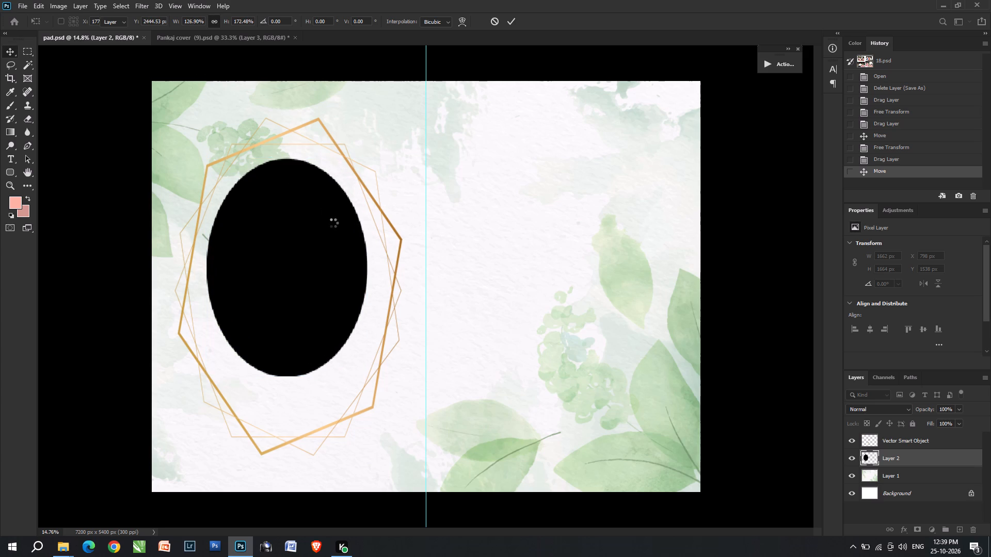
drag(323, 254, 329, 256)
Close Pankaj cover (9) without saving its changes.
scroll(344, 266, down, 2)
click(500, 270)
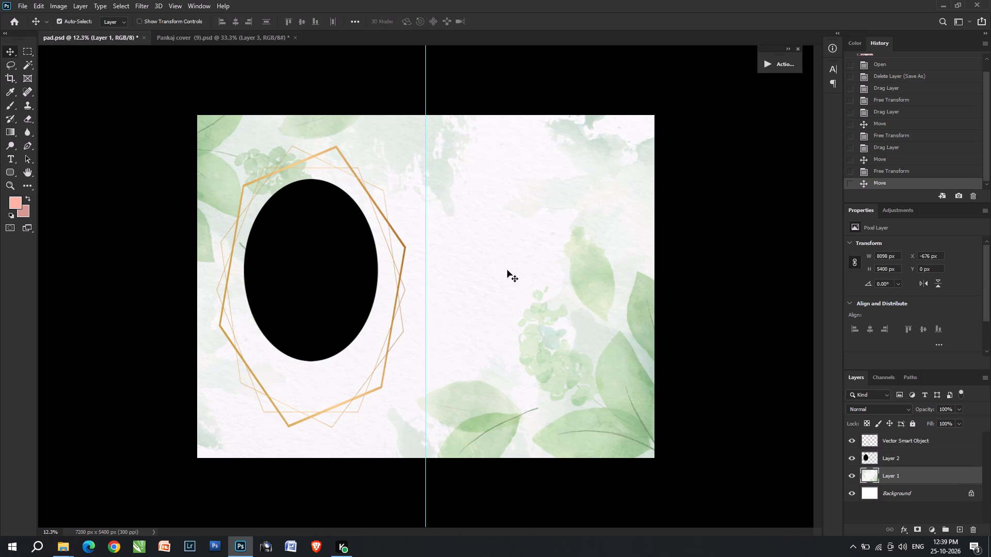
key(ctrl+Tab)
key(ctrl+w)
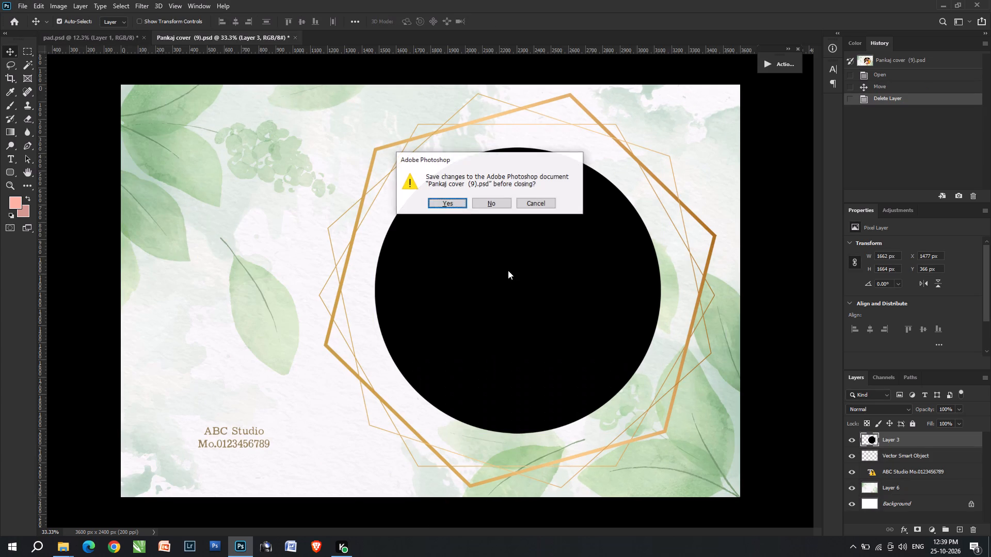
key(Tab)
click(488, 203)
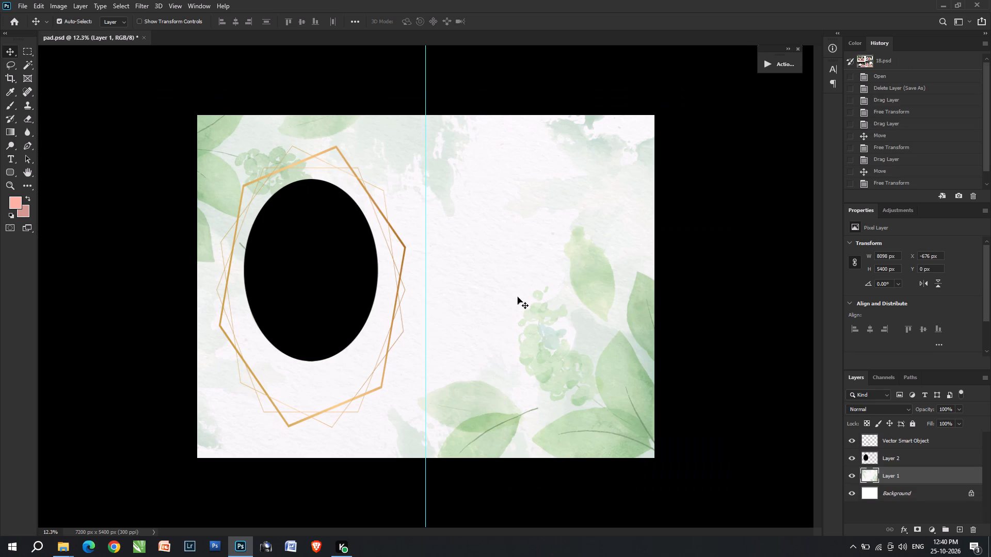
Make a rectangular selection about 2317 × 2852 px on the right half of the pad.psd canvas.
click(515, 288)
key(m)
key(m)
drag(455, 161, 590, 356)
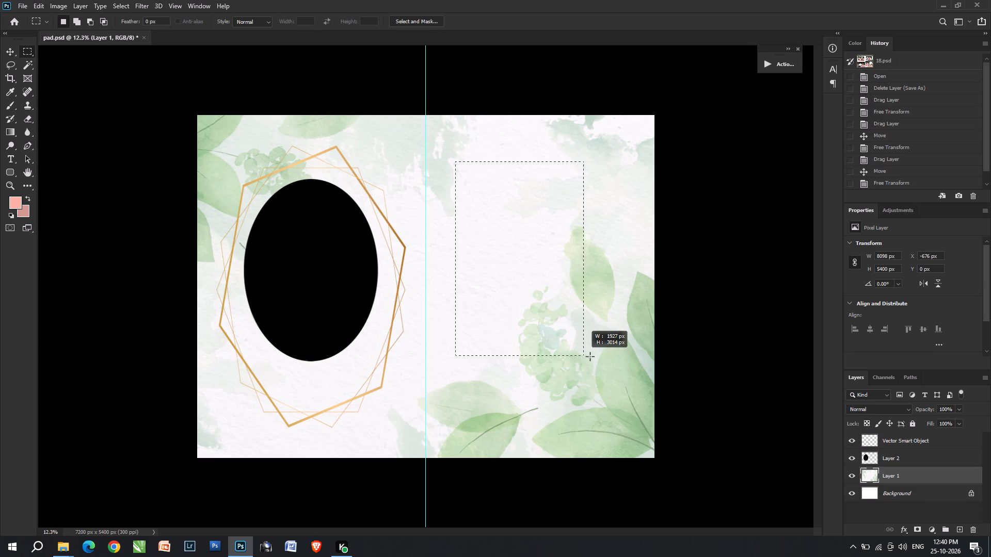
drag(590, 356, 602, 342)
drag(534, 255, 538, 274)
scroll(835, 478, down, 3)
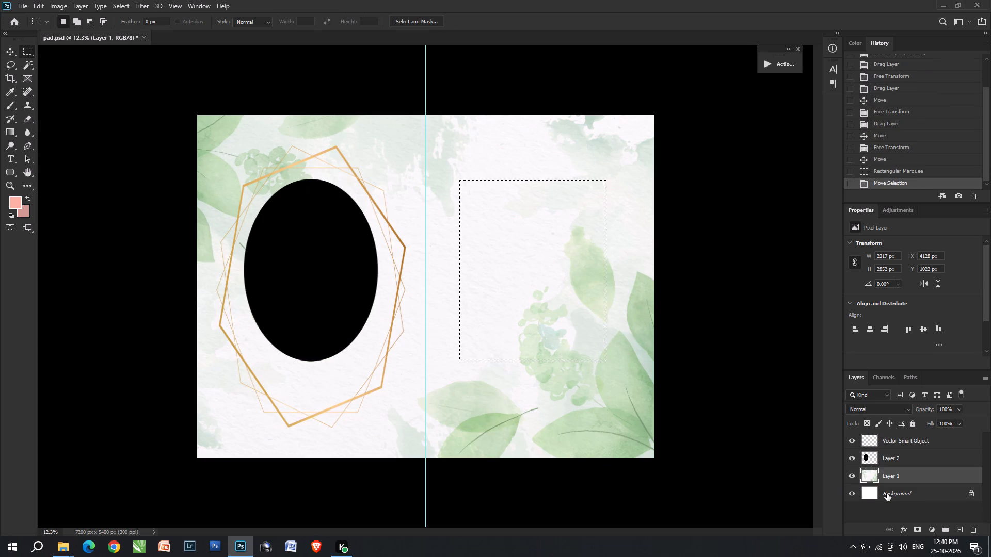
Copy the selected Background area to a new layer, fill it with the dusty pink background colour and bring it to the front.
click(887, 493)
key(ctrl+j)
key(ctrl+shift+BackSpace)
key(v)
key(v)
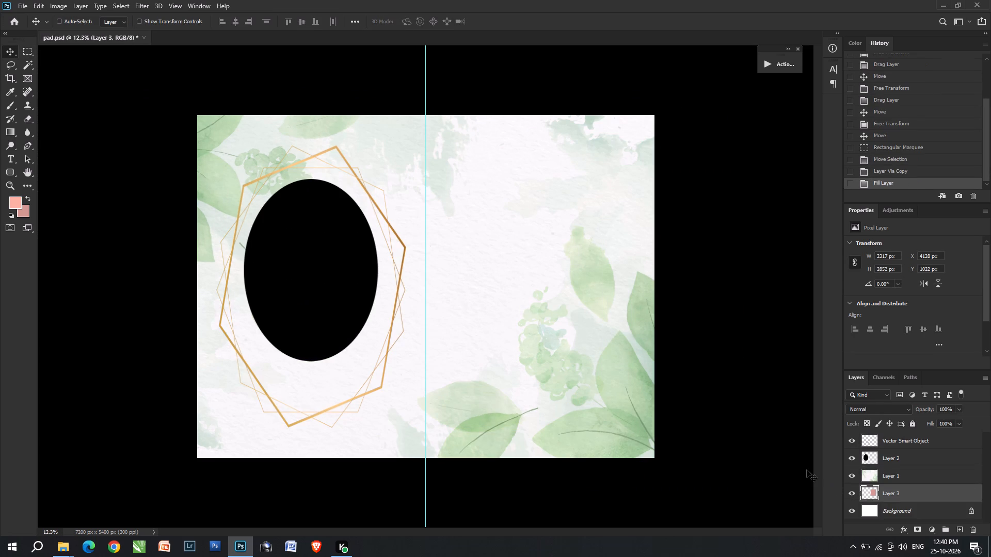
key(ctrl+shift+bracketright)
Enlarge the pink rectangle to about 2520 × 2990 px and centre it vertically on the canvas.
key(ctrl+t)
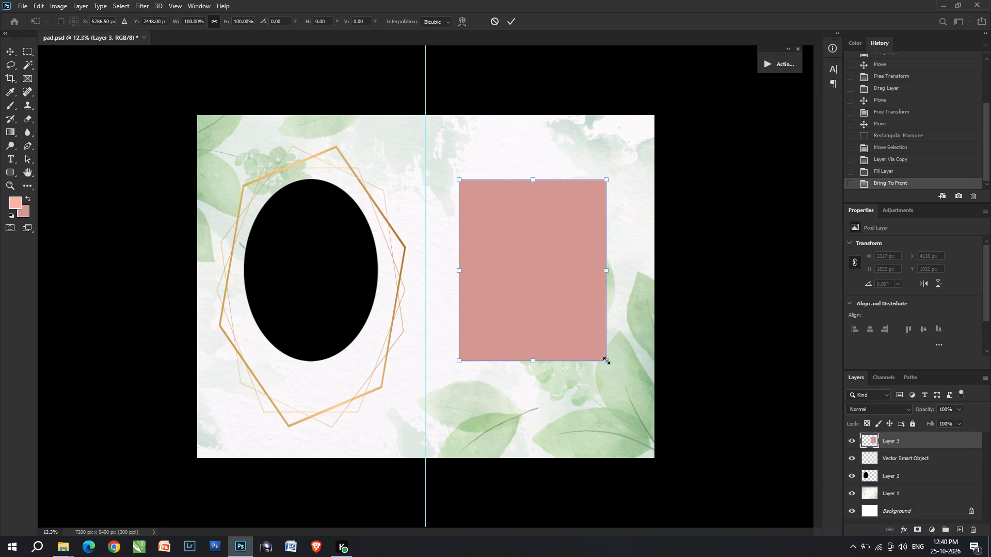
shift+drag(608, 361, 620, 369)
shift+drag(597, 338, 597, 351)
shift+double_click(597, 351)
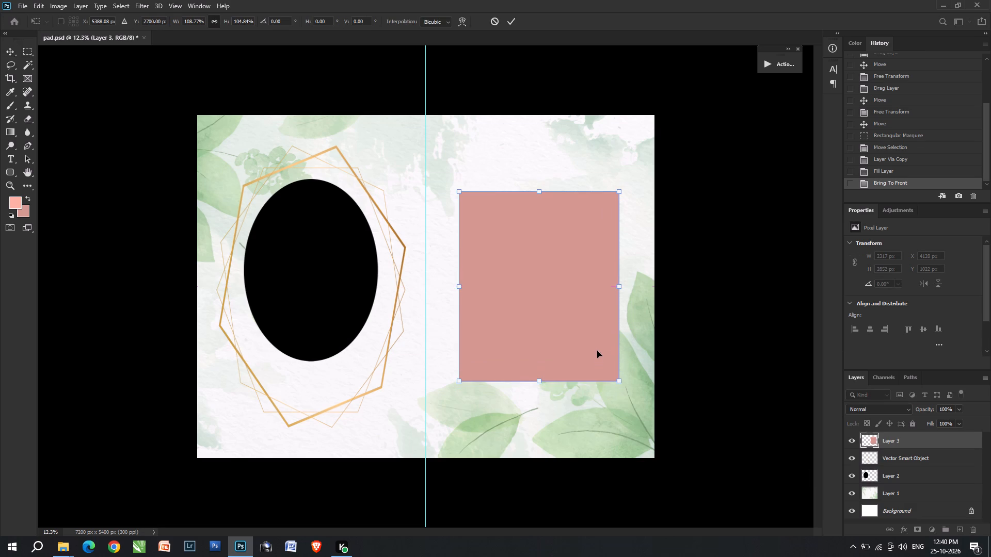
Switch to File Explorer and look through the 18x24 project folder's photos and the finished designs in its sheet folder.
key(alt+Tab)
key(alt+Tab)
key(alt+Tab)
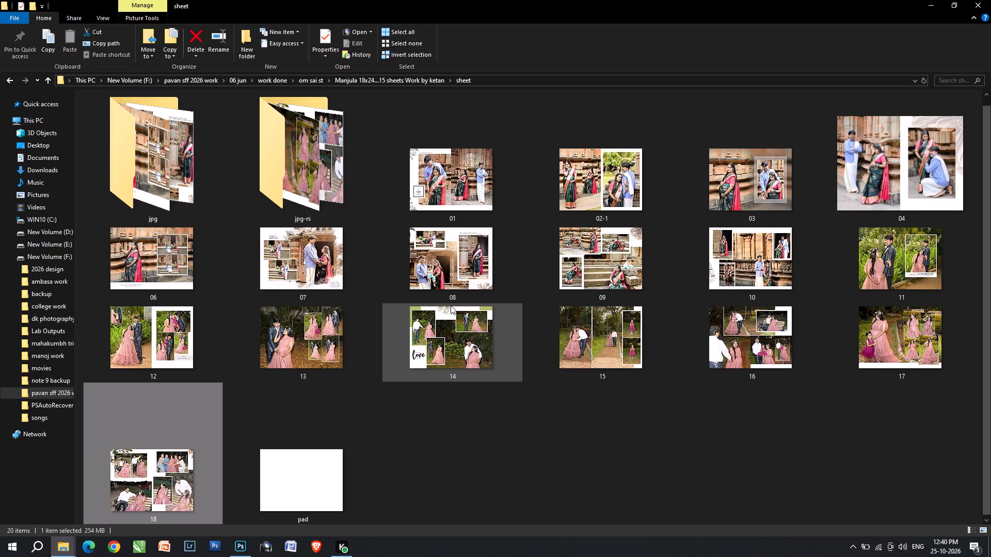
scroll(465, 316, up, 1)
click(372, 81)
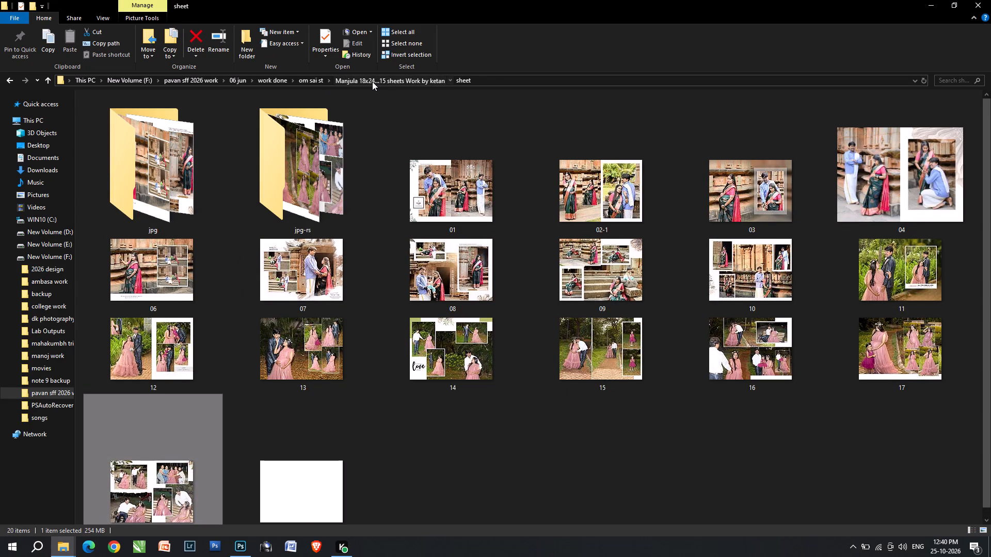
scroll(539, 223, down, 6)
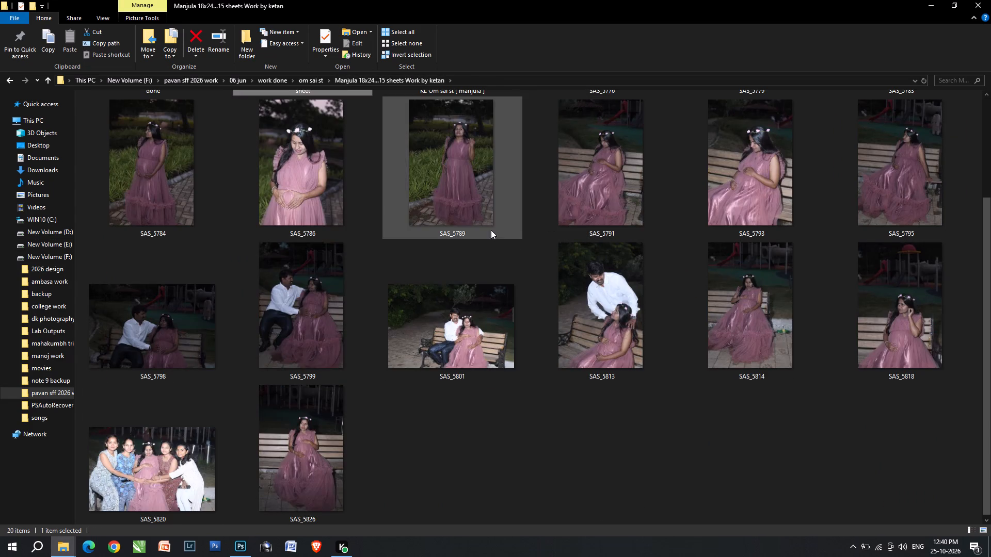
scroll(493, 230, down, 2)
scroll(328, 297, up, 5)
click(311, 82)
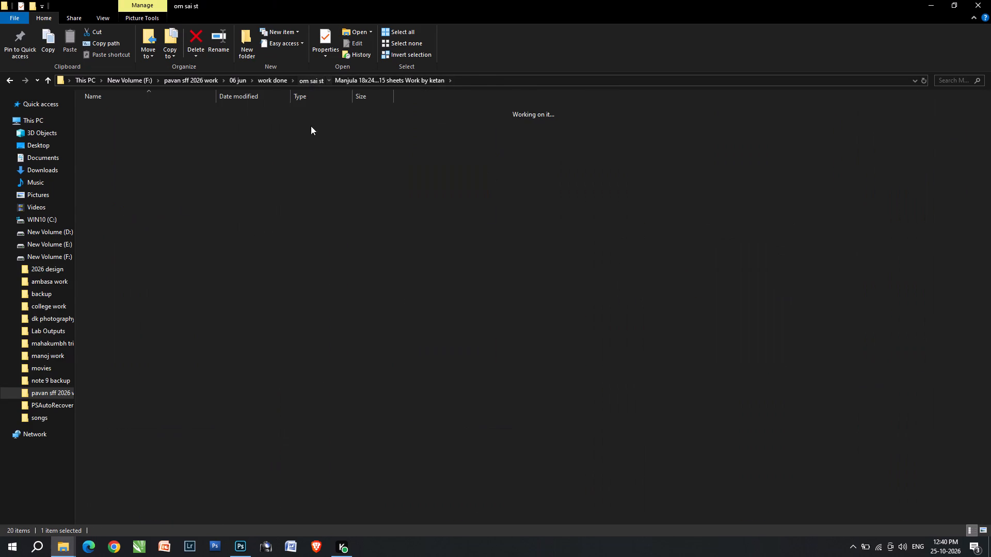
double_click(163, 114)
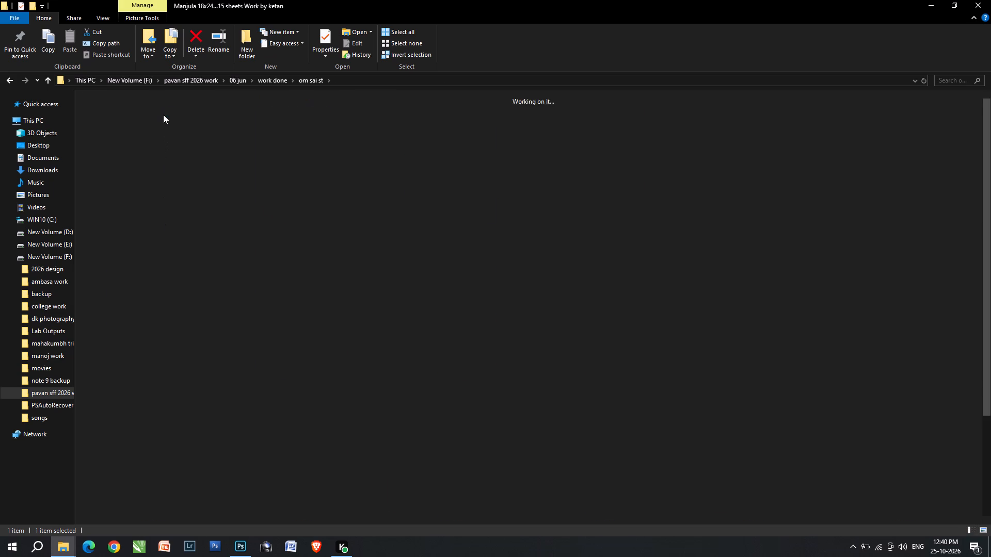
double_click(312, 209)
scroll(324, 224, down, 6)
scroll(339, 236, up, 5)
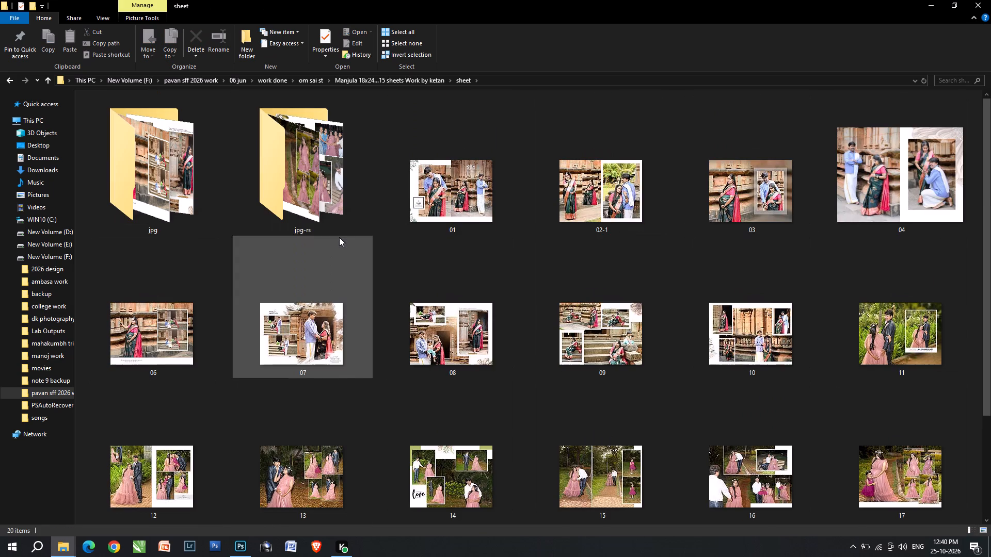
scroll(481, 240, down, 3)
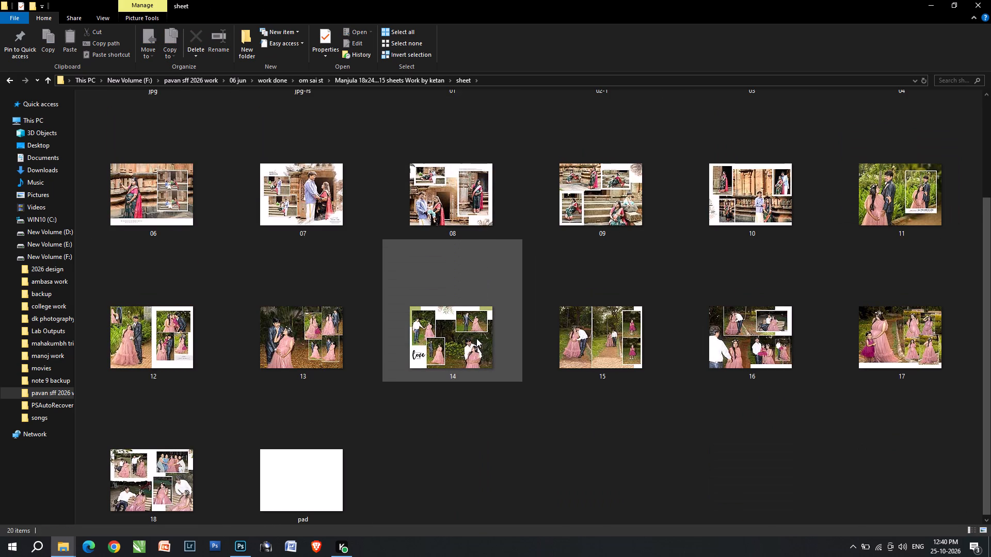
key(alt+Tab)
key(alt+Tab)
key(alt+Tab)
Back in Photoshop, narrow the pink rectangle to about 2198 px and place it at about X 4269, Y 1205 px.
alt+scroll(615, 312, up, 2)
right_click(572, 285)
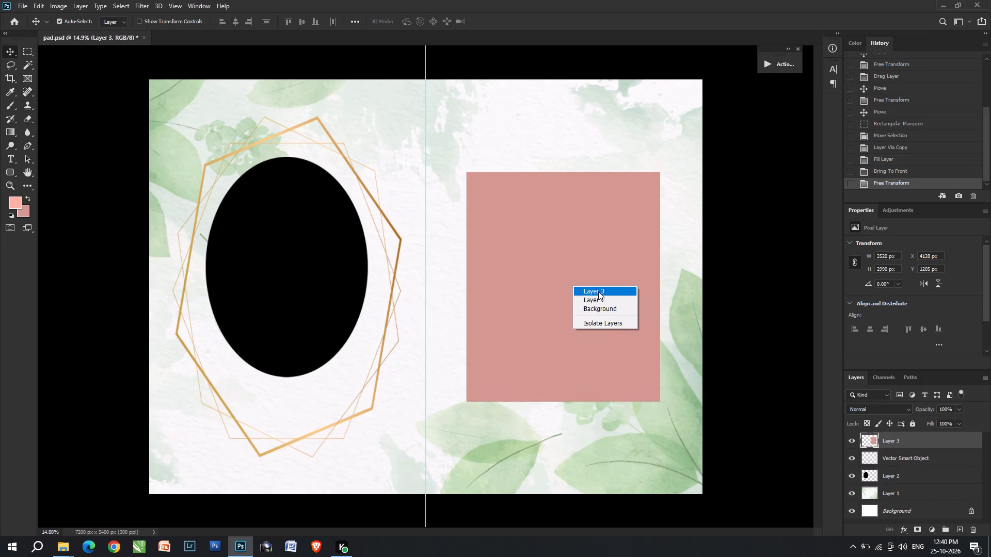
click(598, 291)
shift+drag(598, 297, 596, 287)
key(ctrl+t)
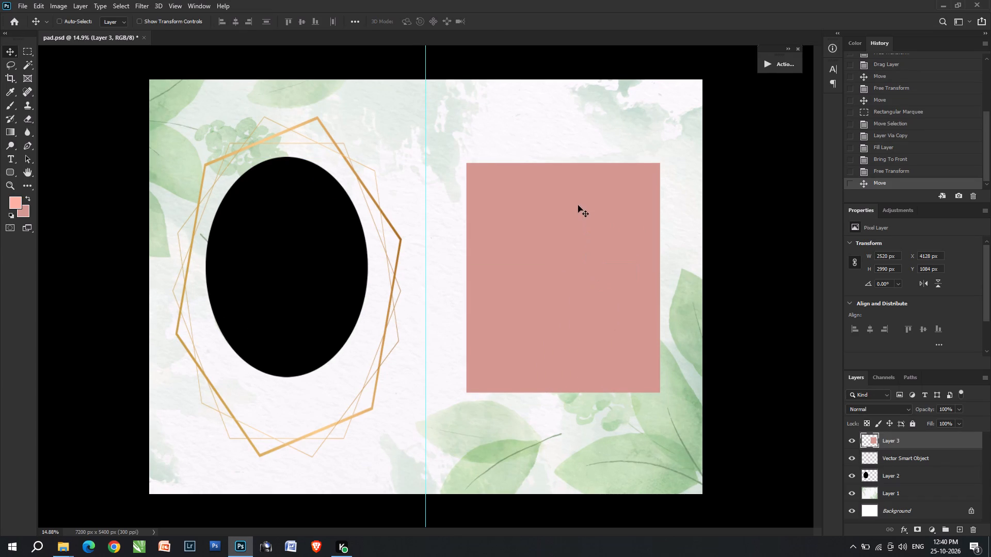
alt+shift+drag(660, 282, 647, 281)
shift+drag(629, 280, 623, 278)
shift+double_click(623, 278)
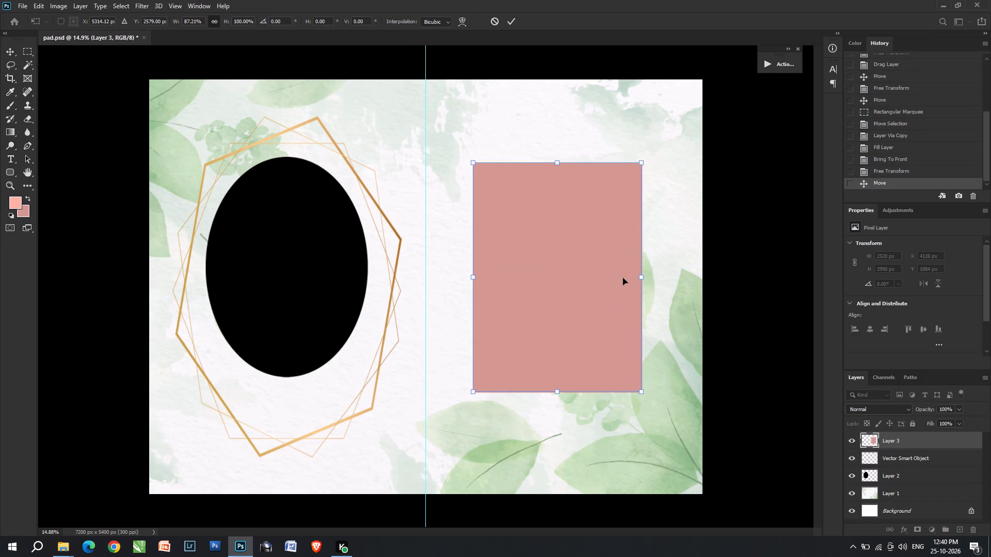
drag(615, 287, 620, 294)
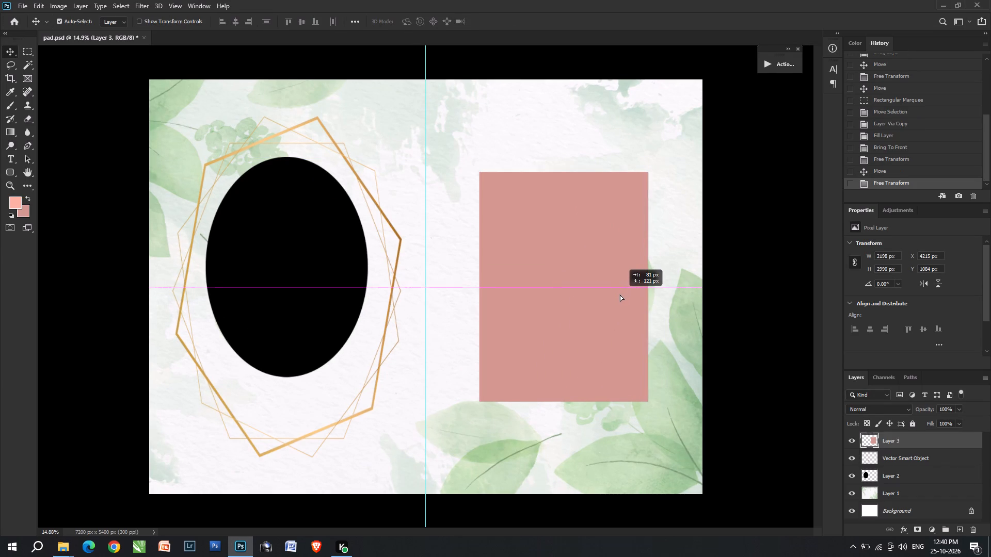
drag(620, 294, 619, 294)
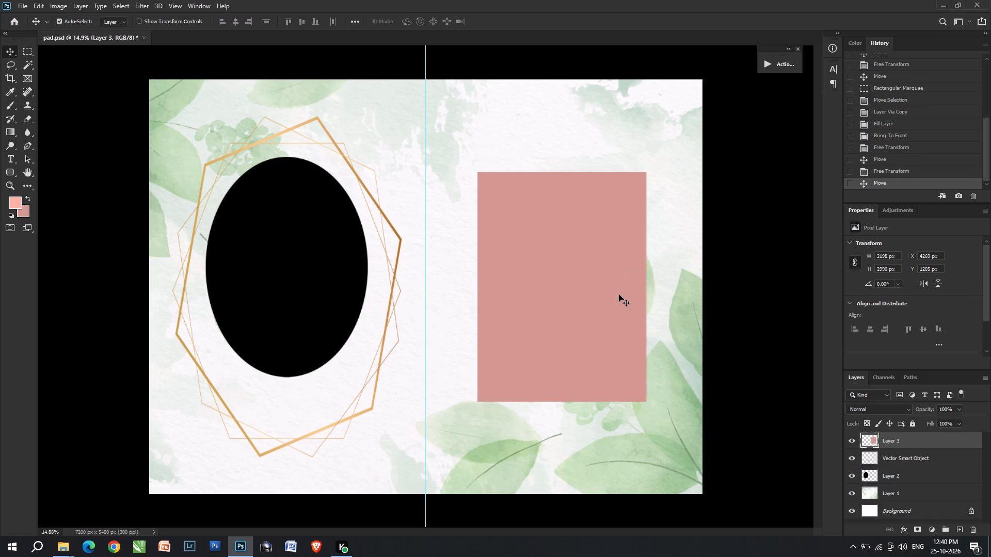
Duplicate the pink rectangle and offset the copy down and to the left, to about X 3967, Y 1447 px.
right_click(619, 294)
drag(626, 297, 631, 301)
alt+drag(631, 301, 608, 319)
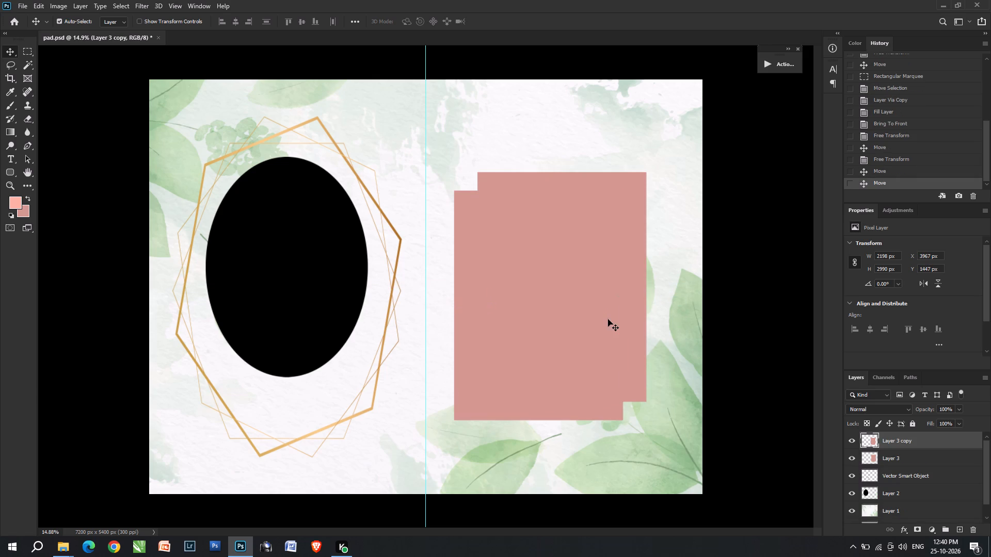
key(i)
text(cv)
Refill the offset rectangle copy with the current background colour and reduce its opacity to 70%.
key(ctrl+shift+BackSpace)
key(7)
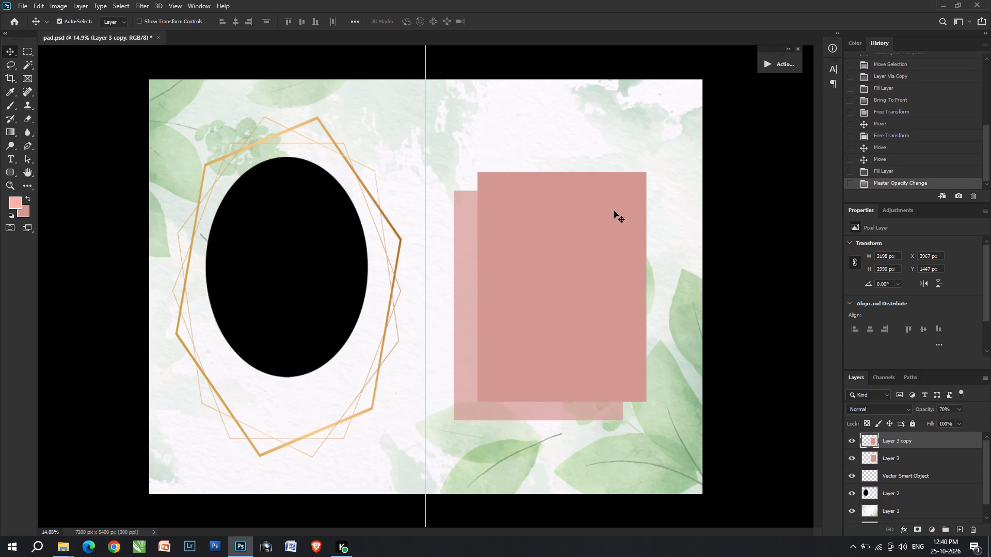
Enlarge the translucent rectangle copy to about 2736 × 3541 px so it surrounds the smaller one, at about X 4000, Y 936 px.
key(ctrl+t)
shift+drag(624, 195, 672, 160)
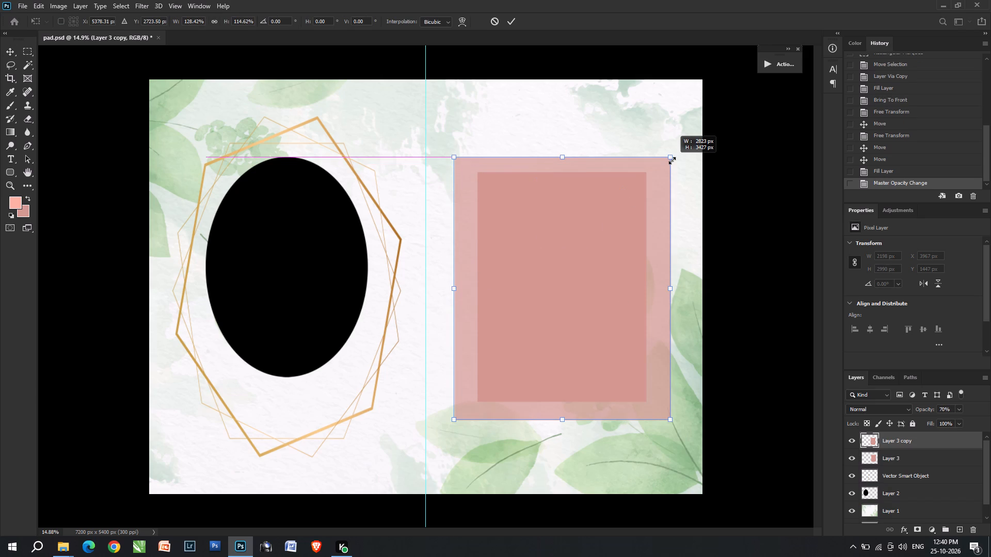
shift+drag(672, 160, 665, 149)
click(618, 187)
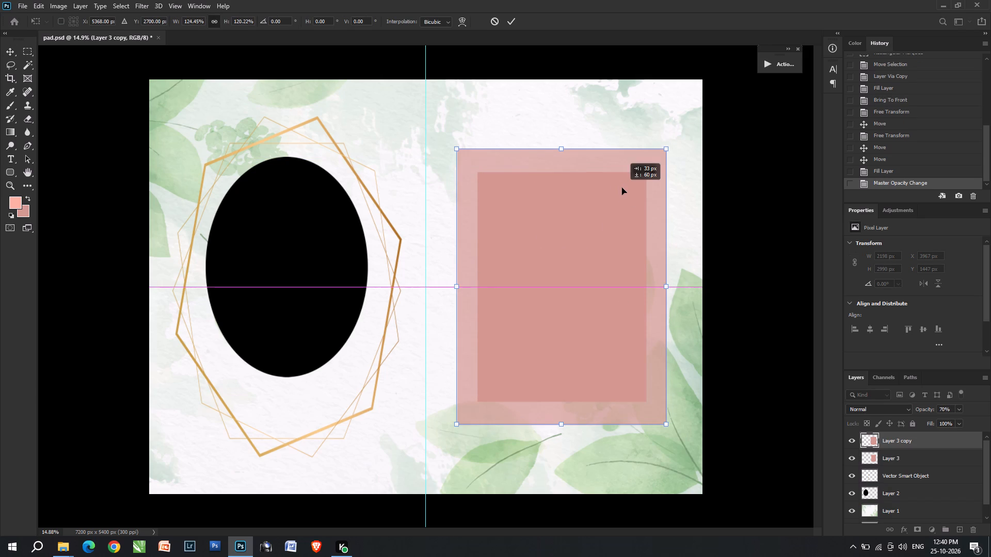
shift+drag(561, 425, 567, 423)
shift+click(560, 150)
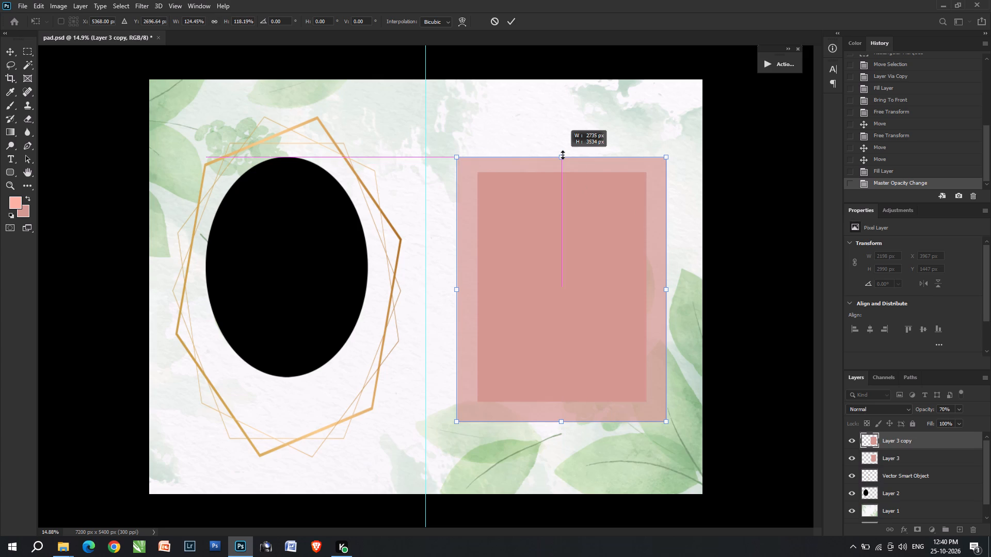
click(592, 202)
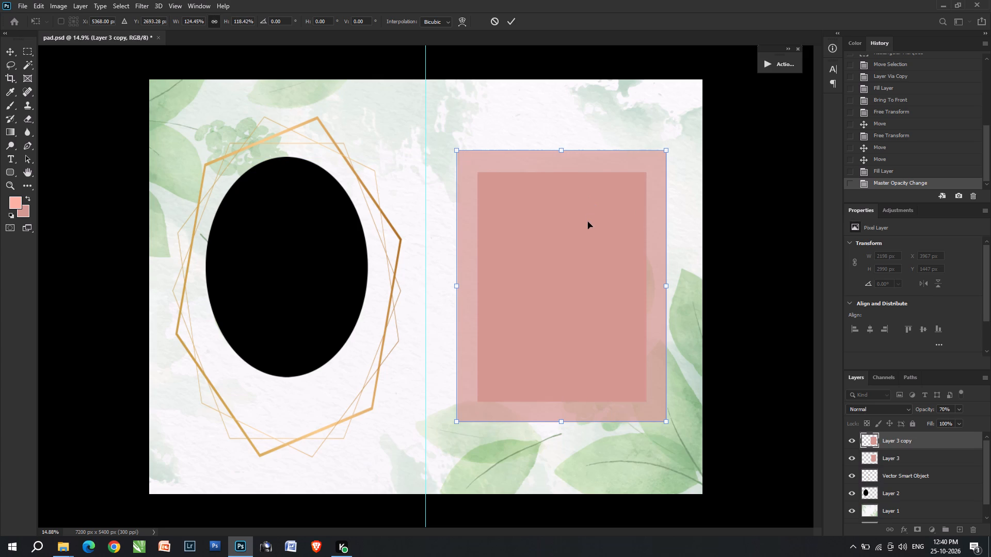
key(Down)
key(Down)
key(Return)
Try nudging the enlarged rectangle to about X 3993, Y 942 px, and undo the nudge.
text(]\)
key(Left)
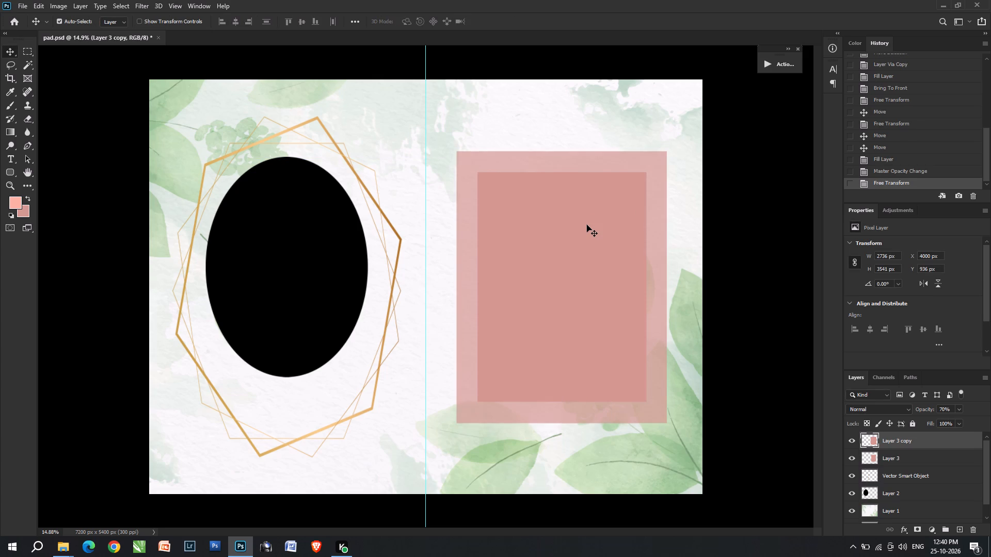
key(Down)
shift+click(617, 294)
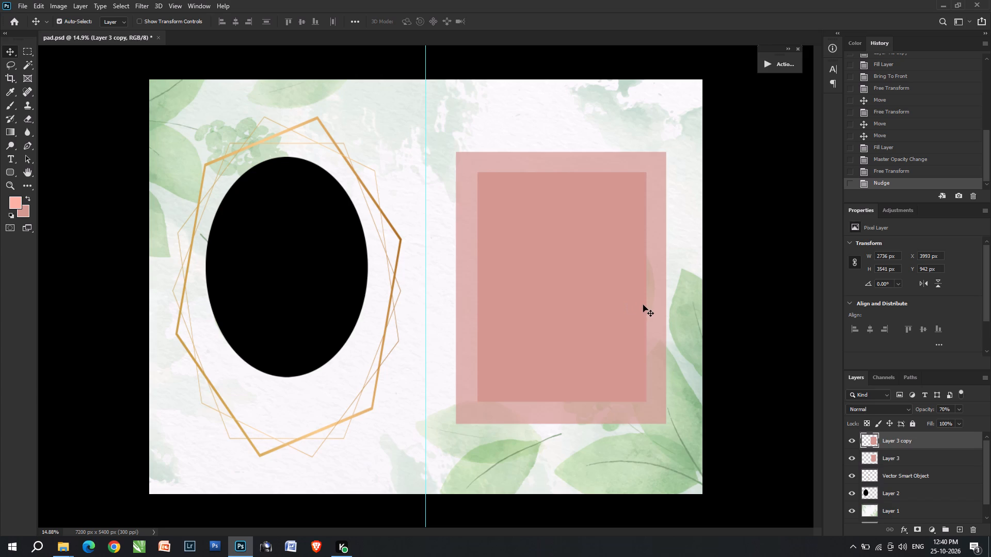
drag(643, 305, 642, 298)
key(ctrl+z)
Send the large translucent rectangle behind the smaller pink rectangle.
shift+click(606, 297)
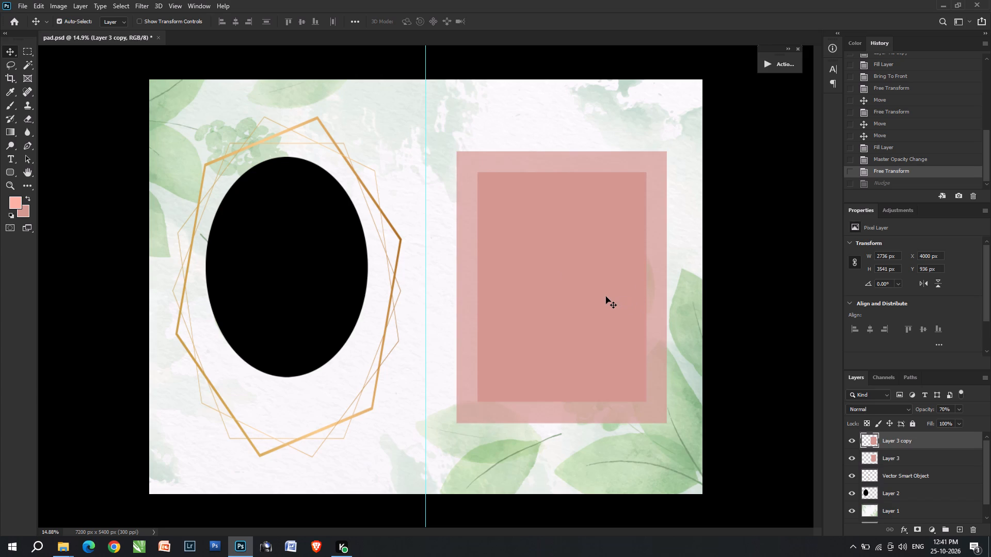
right_click(606, 297)
double_click(617, 308)
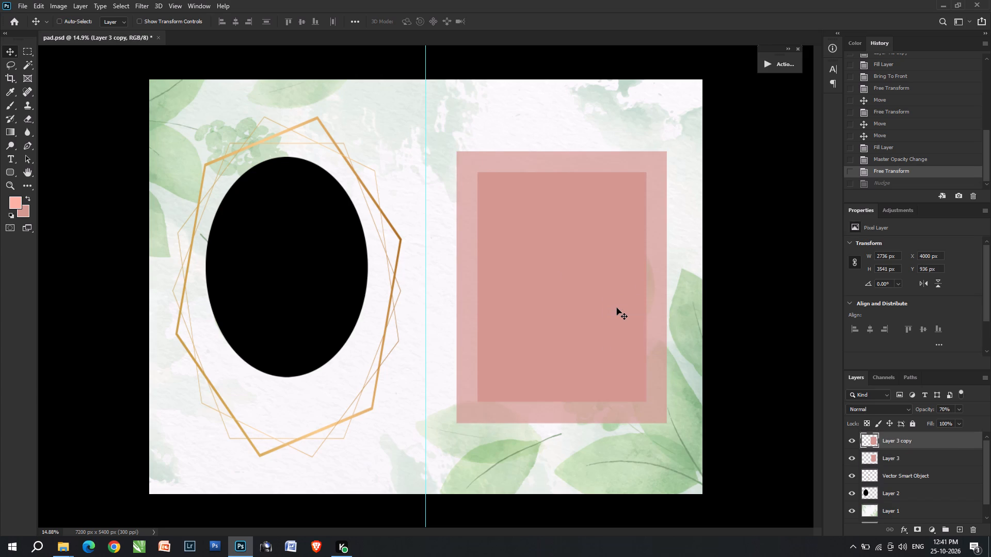
key(ctrl+bracketleft)
Scale both rectangles down together until the outer one is about 2431 × 3146 px, at about X 4149, Y 1022 px.
click(617, 309)
shift+click(662, 340)
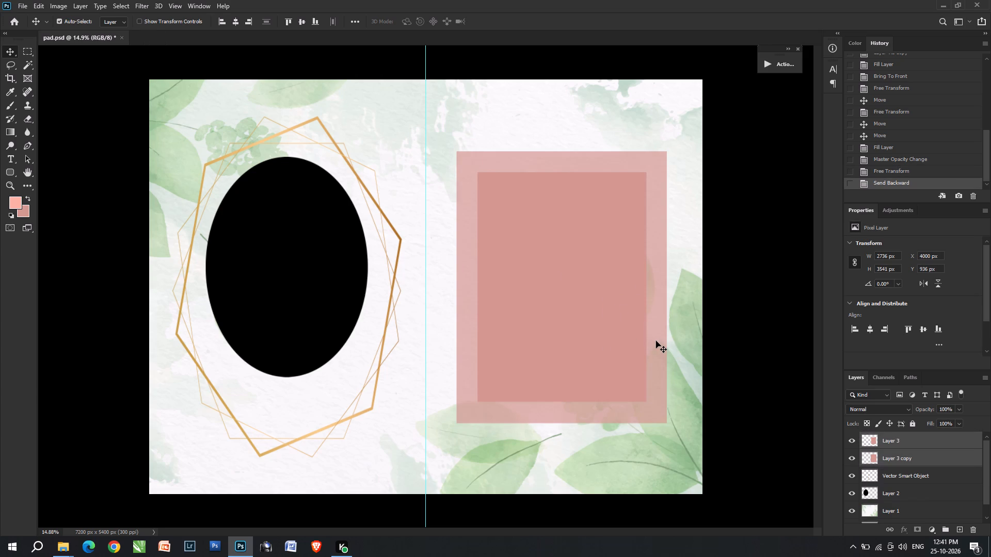
key(Up)
key(Up)
key(ctrl+t)
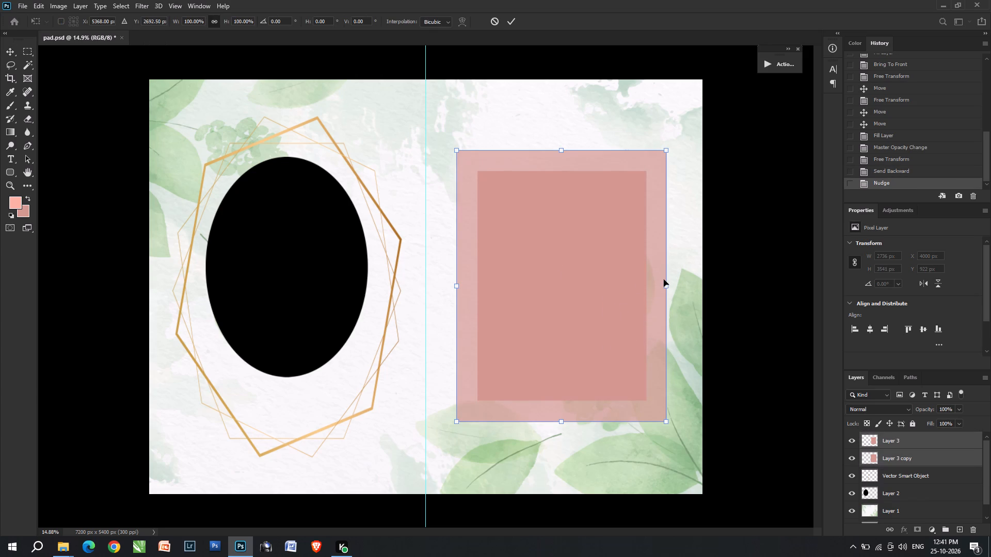
drag(666, 284, 661, 283)
shift+drag(640, 283, 646, 283)
drag(664, 289, 658, 288)
shift+double_click(635, 288)
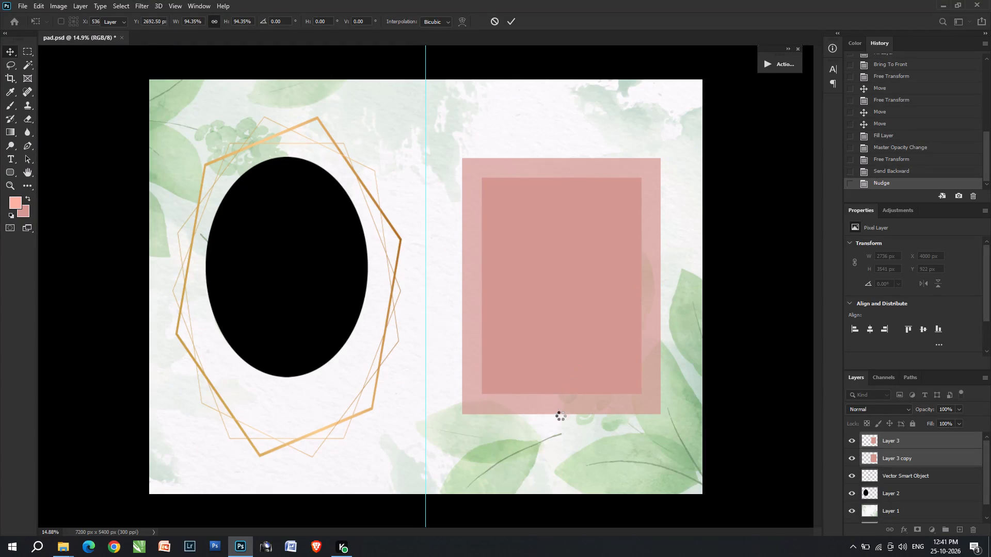
drag(555, 352, 556, 341)
key(ctrl+t)
drag(564, 419, 570, 397)
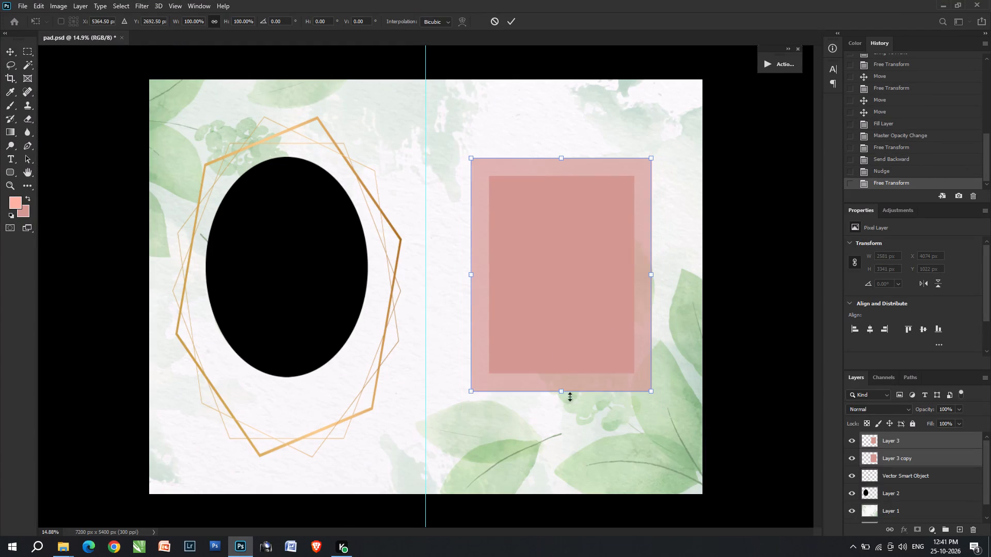
drag(570, 397, 569, 404)
double_click(569, 371)
Fill only the outer rectangle with a light green sampled from the leaves at the canvas's lower right.
key(alt+Tab)
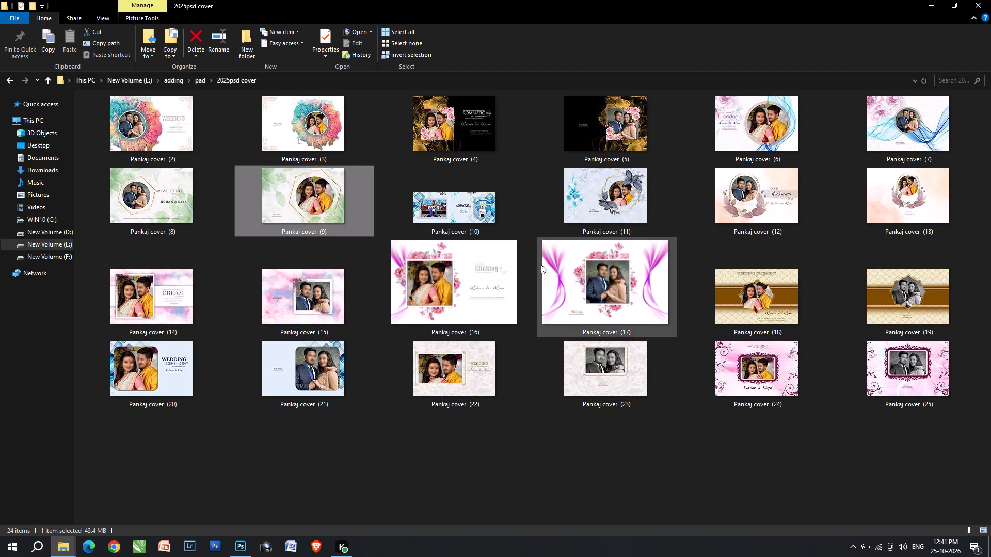
key(alt+Tab)
right_click(477, 326)
click(484, 331)
key(i)
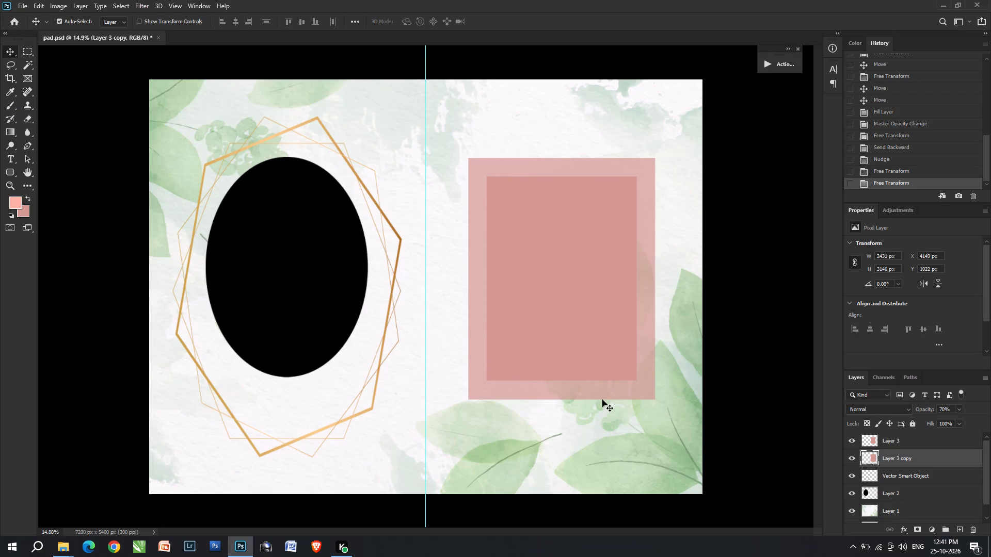
drag(674, 402, 675, 388)
key(x)
key(ctrl+shift+BackSpace)
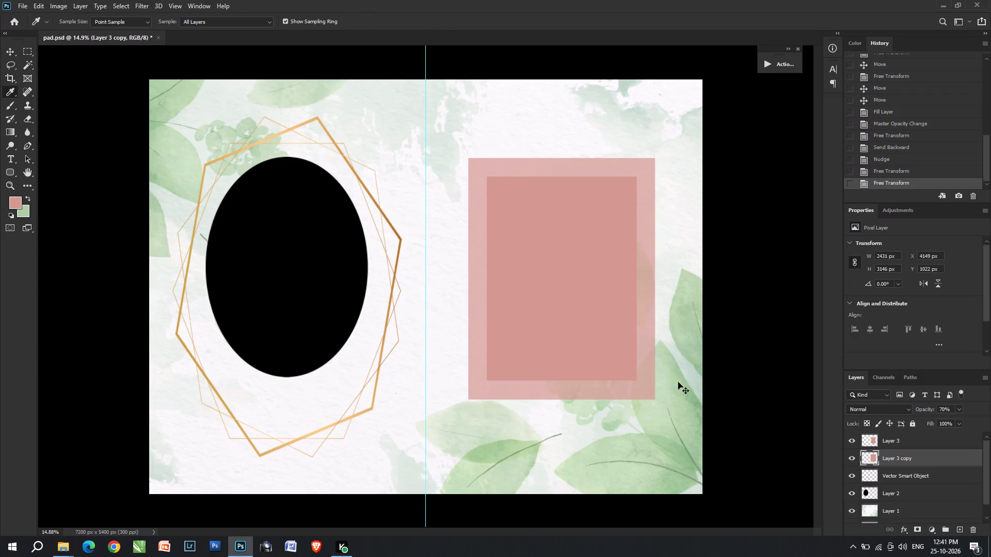
text(vv)
Refill the outer rectangle with a darker green sampled from the leaves and set its opacity to 50%.
key(i)
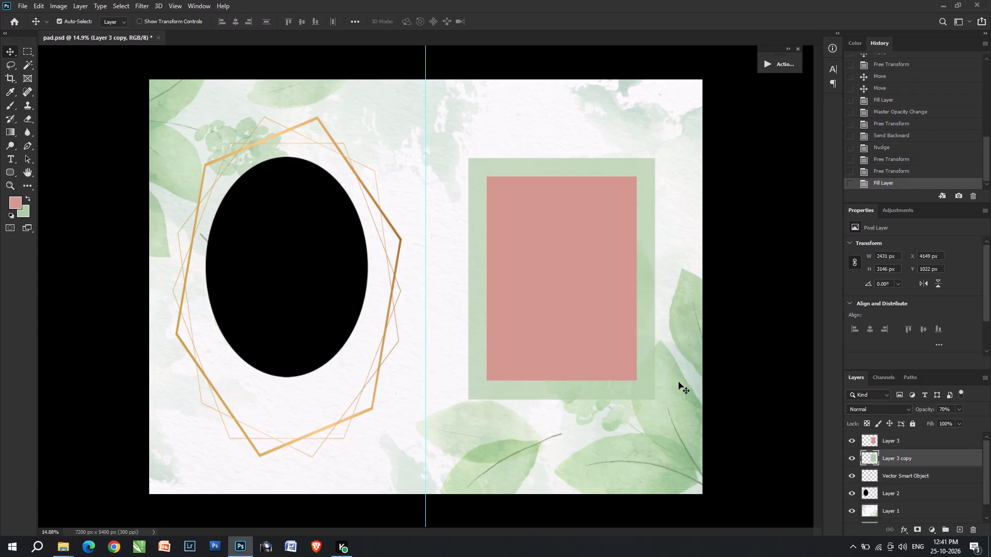
drag(679, 382, 694, 397)
key(x)
key(ctrl+shift+BackSpace)
text(vv7)
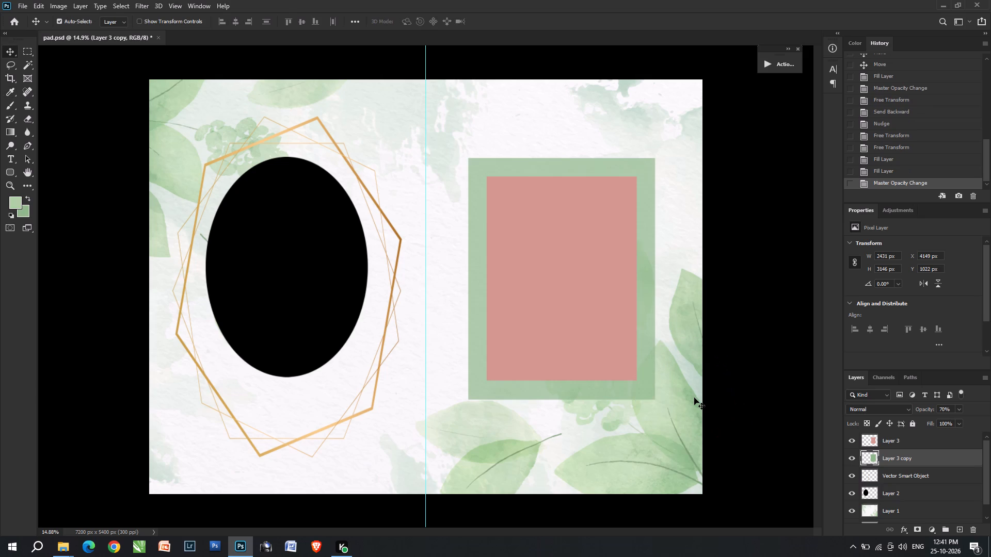
key(5)
key(v)
key(v)
Move both rectangles slightly upward together, bringing the pink one to about X 4388, Y 1187 px, and select only the pink rectangle.
right_click(572, 215)
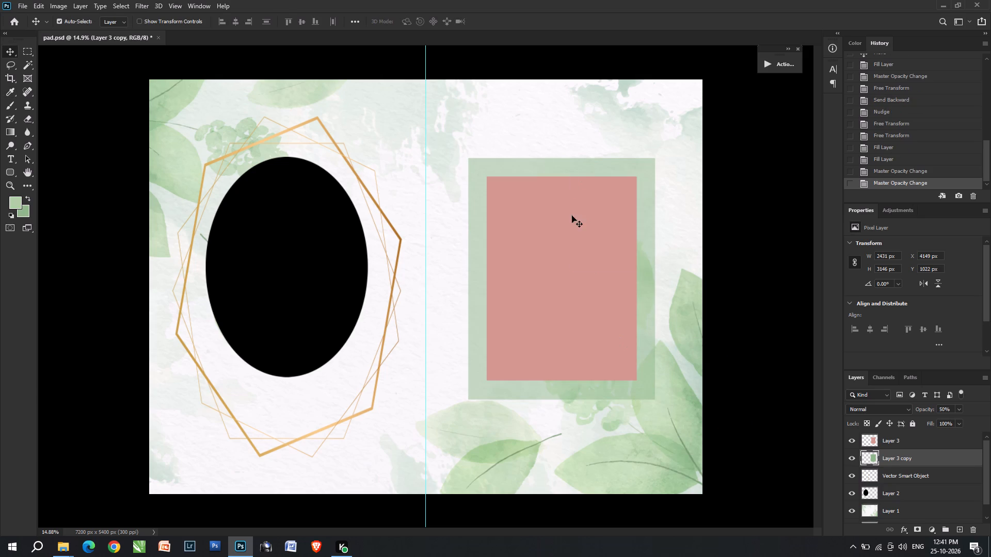
click(585, 220)
shift+click(644, 300)
shift+click(574, 292)
shift+drag(573, 294, 572, 286)
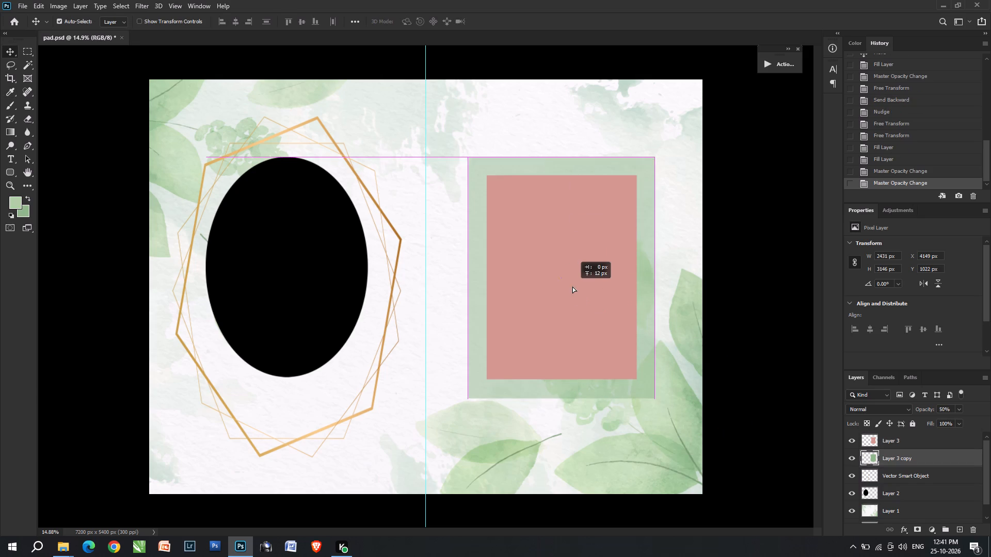
shift+drag(572, 286, 571, 289)
right_click(545, 285)
click(554, 290)
Switch to File Explorer, look through the finished designs in the sheet folder, view design 03 full size, and return to Photoshop.
key(alt+Tab)
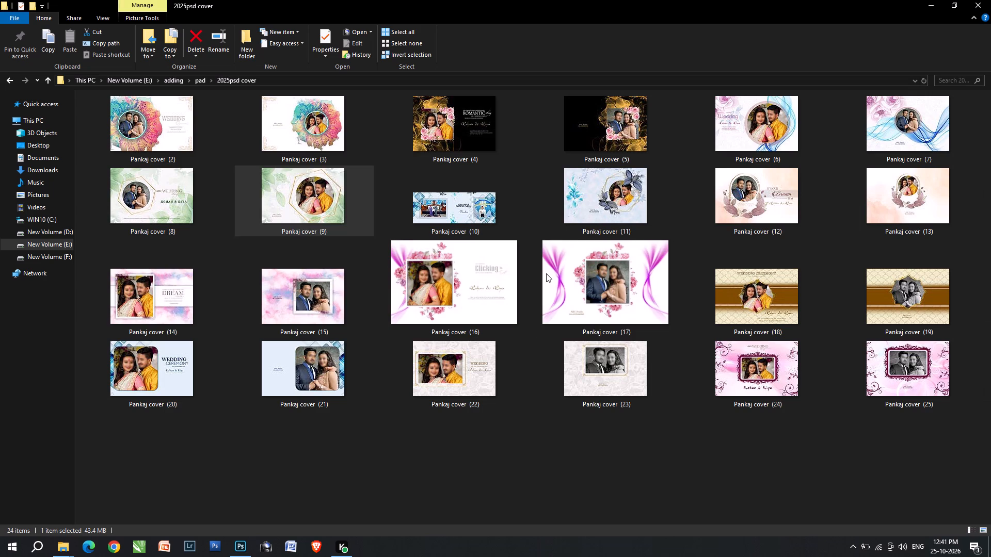
key(alt+Tab)
key(alt+Tab)
scroll(593, 324, down, 4)
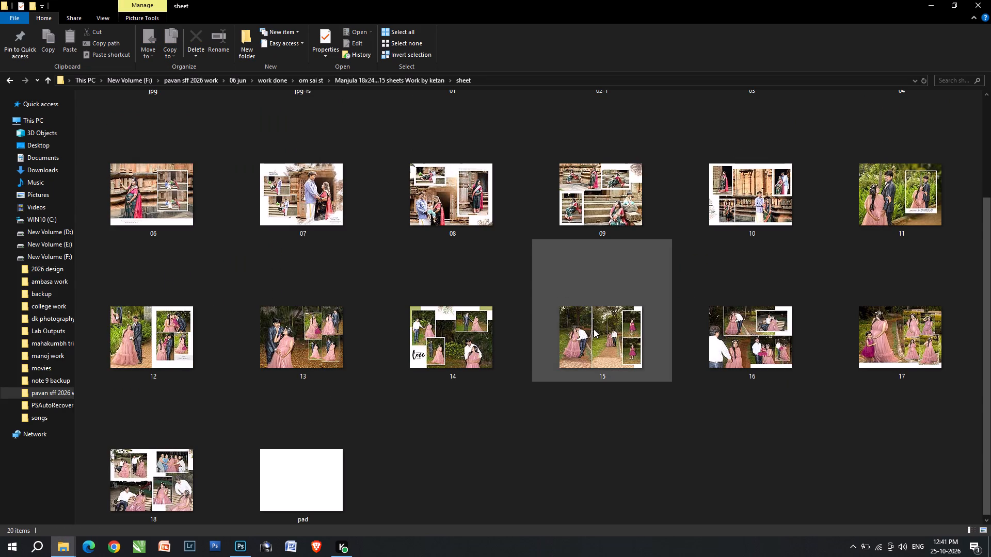
scroll(679, 300, up, 4)
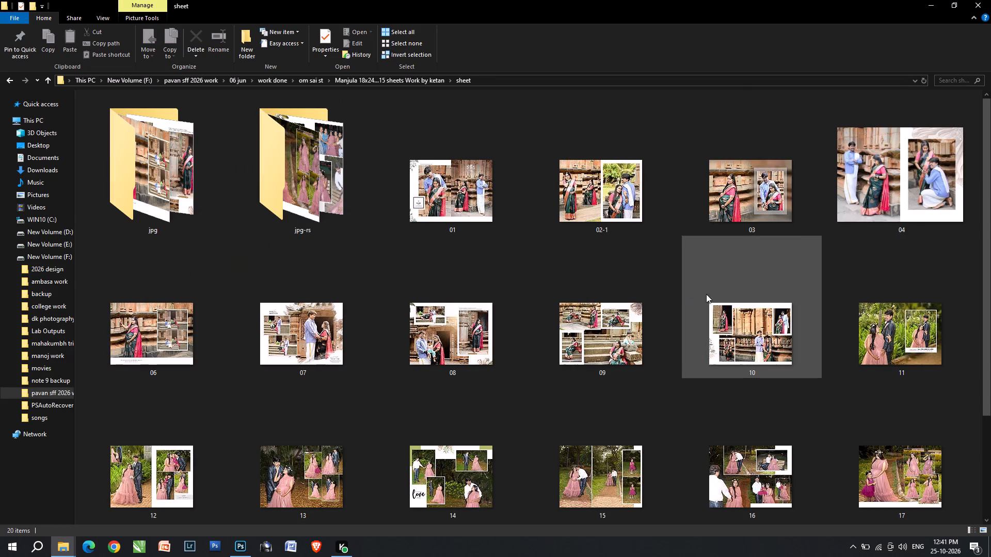
click(786, 203)
double_click(722, 215)
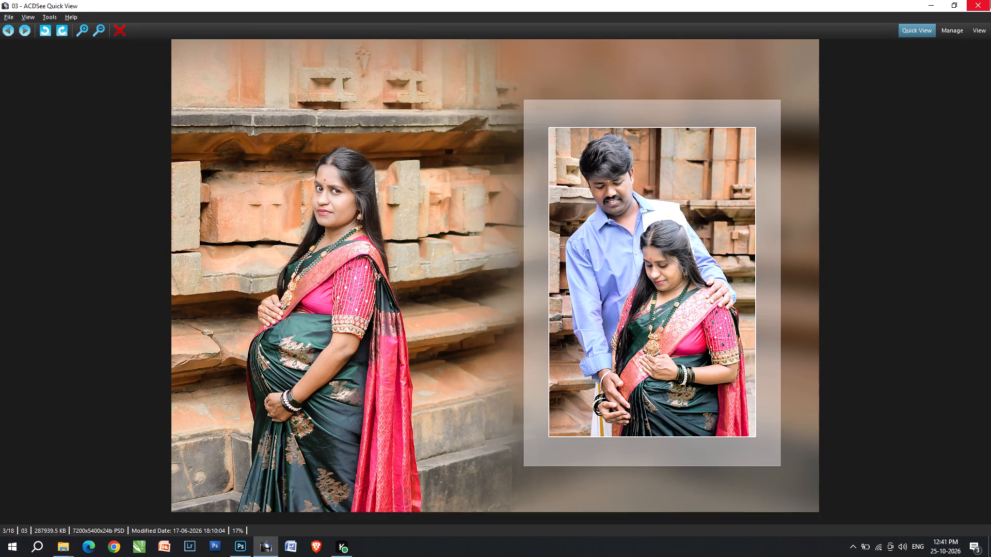
click(990, 0)
scroll(475, 255, down, 8)
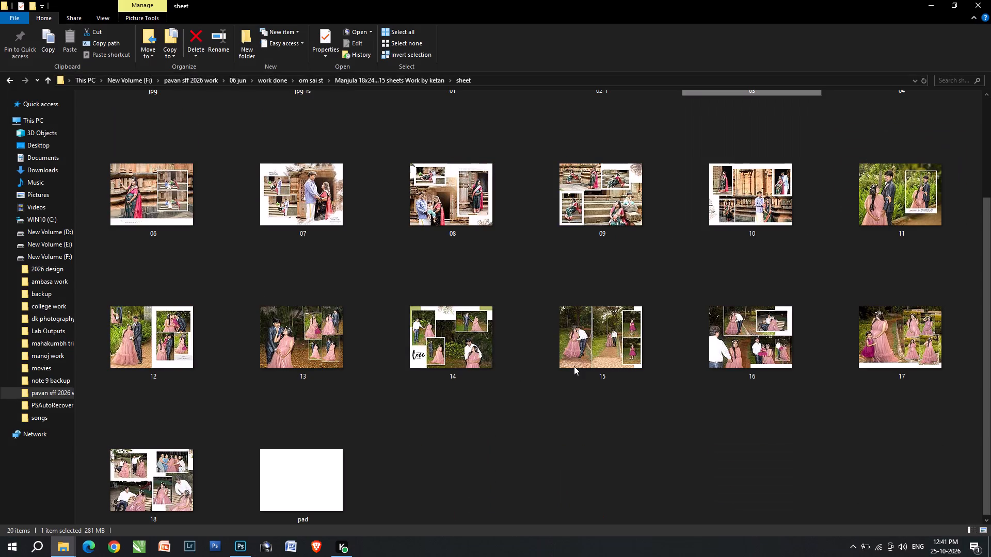
key(alt+Tab)
key(alt+Tab)
key(alt+Tab)
alt+scroll(552, 323, down, 5)
alt+scroll(552, 323, up, 4)
key(alt+Tab)
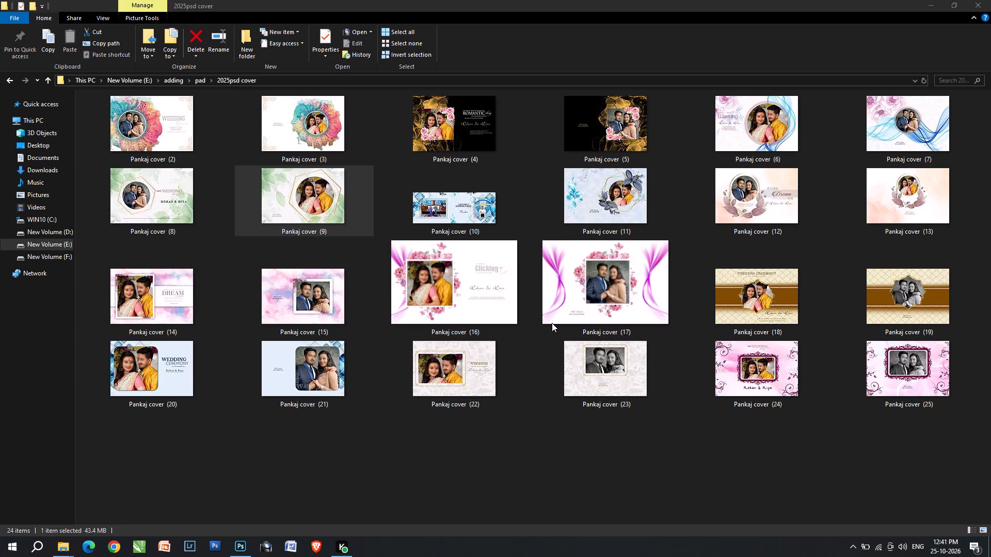
key(alt+Tab)
key(alt+Tab)
key(alt+Tab)
key(alt+Tab)
key(alt+Tab)
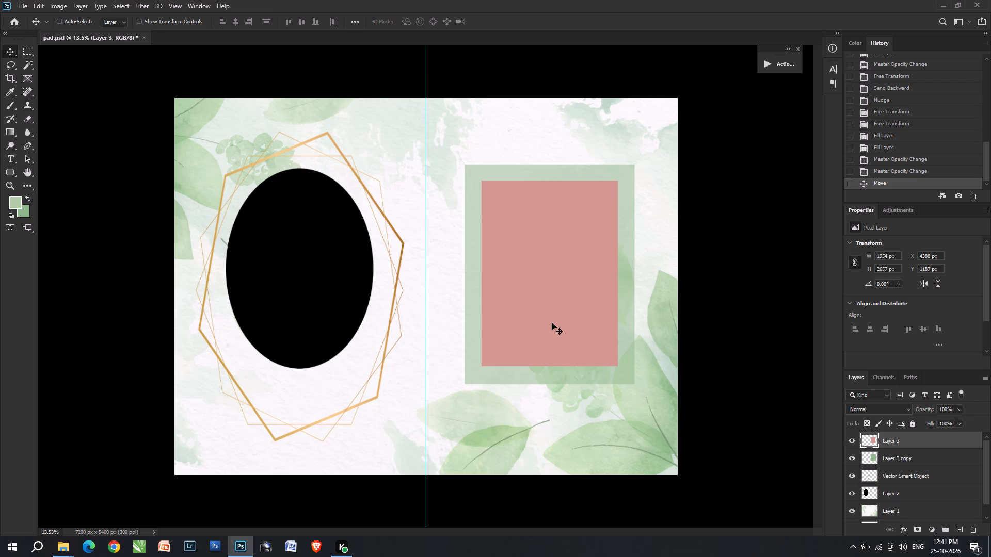
Save pad.psd and close it.
key(ctrl+s)
click(601, 160)
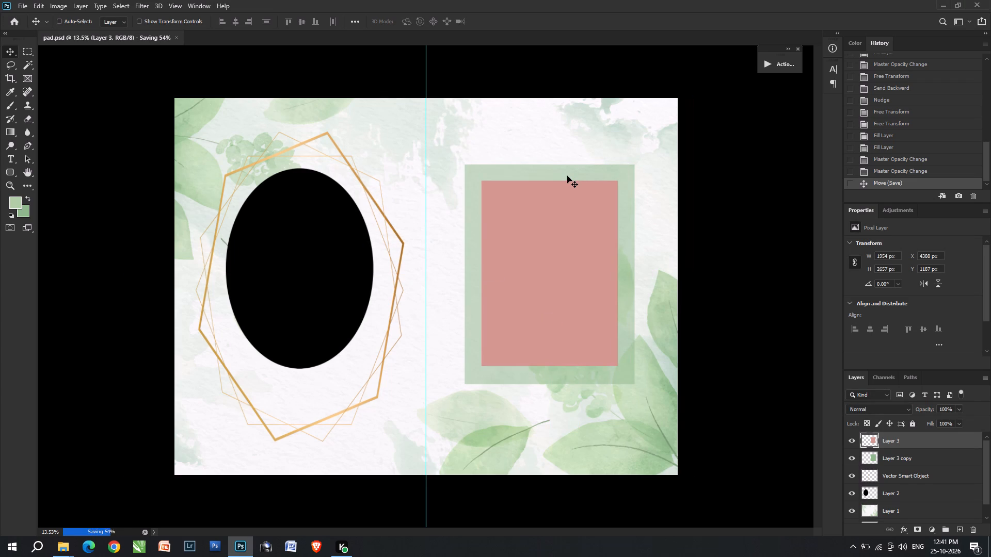
key(ctrl+w)
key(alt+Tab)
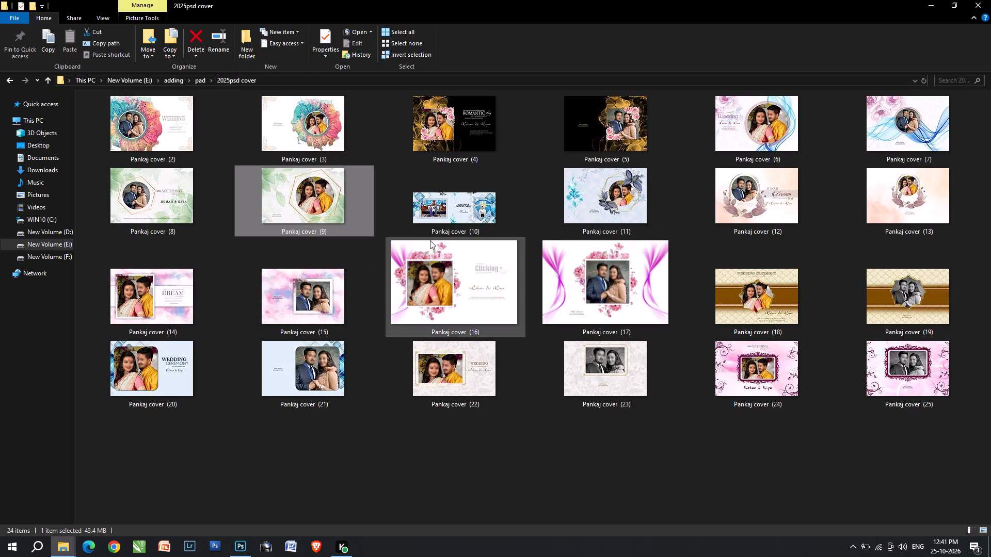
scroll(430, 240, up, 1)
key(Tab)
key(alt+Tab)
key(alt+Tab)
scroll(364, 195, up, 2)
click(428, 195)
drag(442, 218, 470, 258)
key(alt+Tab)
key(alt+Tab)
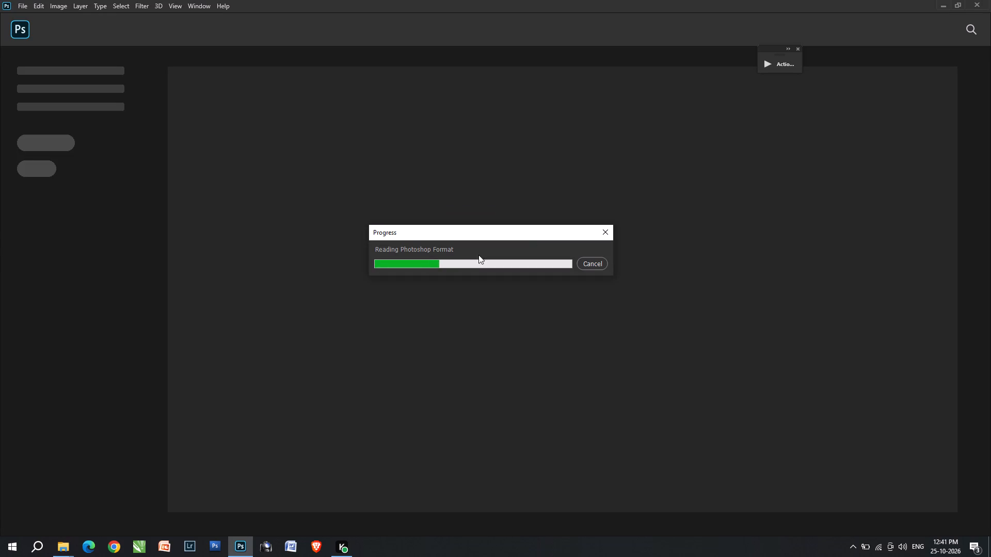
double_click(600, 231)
Switch to File Explorer, go into the sheet folder's jpg subfolder and open design 01.jpg in Photoshop.
key(alt+Tab)
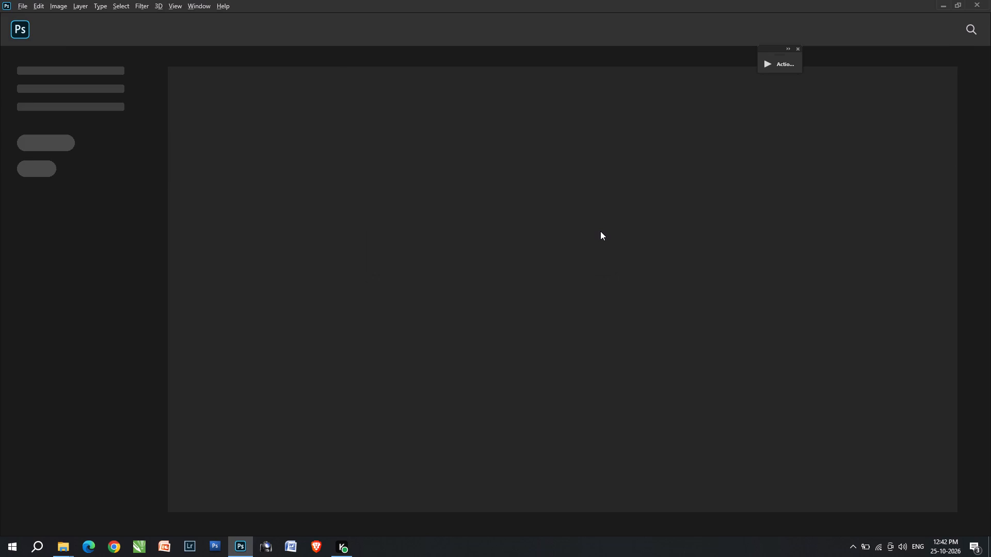
double_click(198, 173)
drag(181, 176, 430, 190)
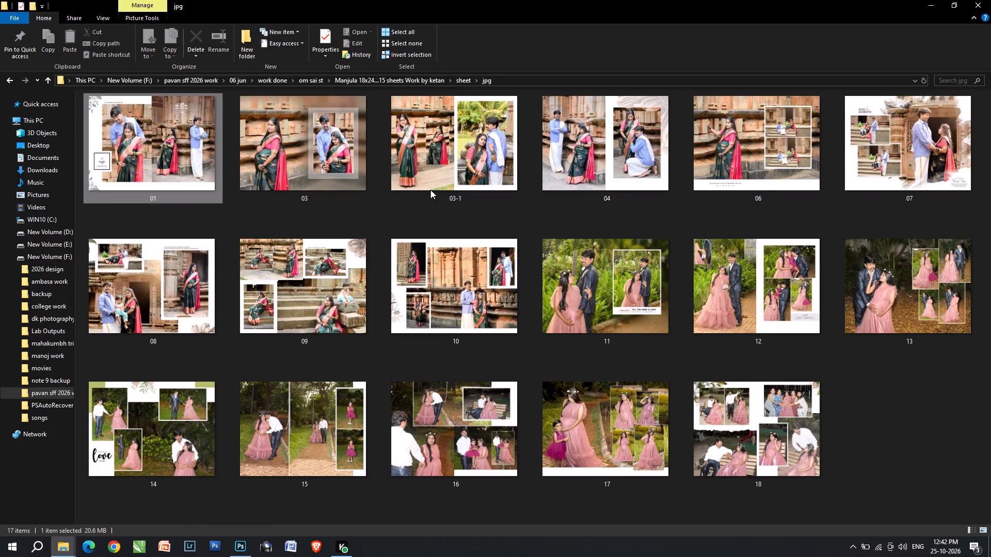
drag(430, 190, 551, 266)
key(alt+Tab)
triple_click(551, 266)
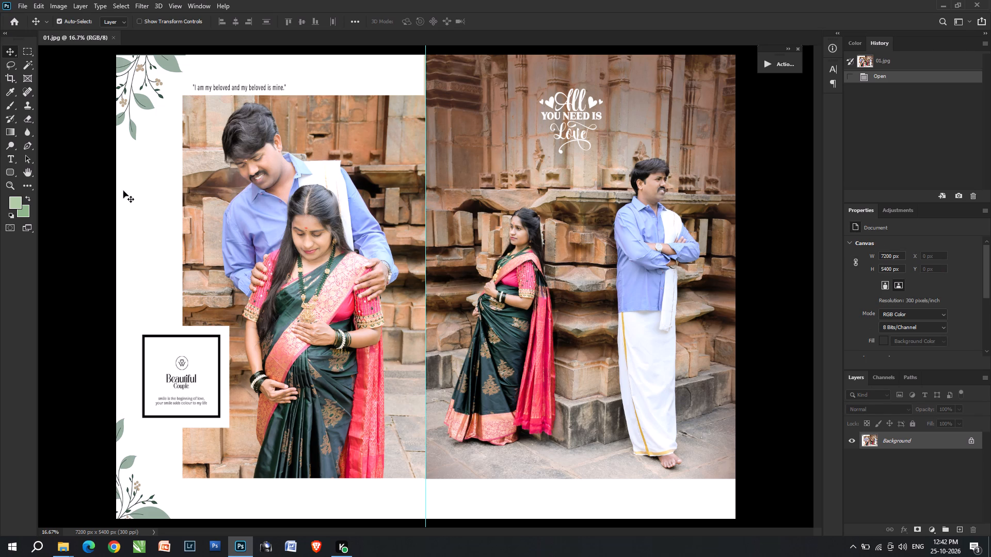
Sample the skin tone from the woman's cheek in the close-up couple photo and softly brush her cheeks, nose and chin at size 70.
alt+scroll(294, 219, up, 16)
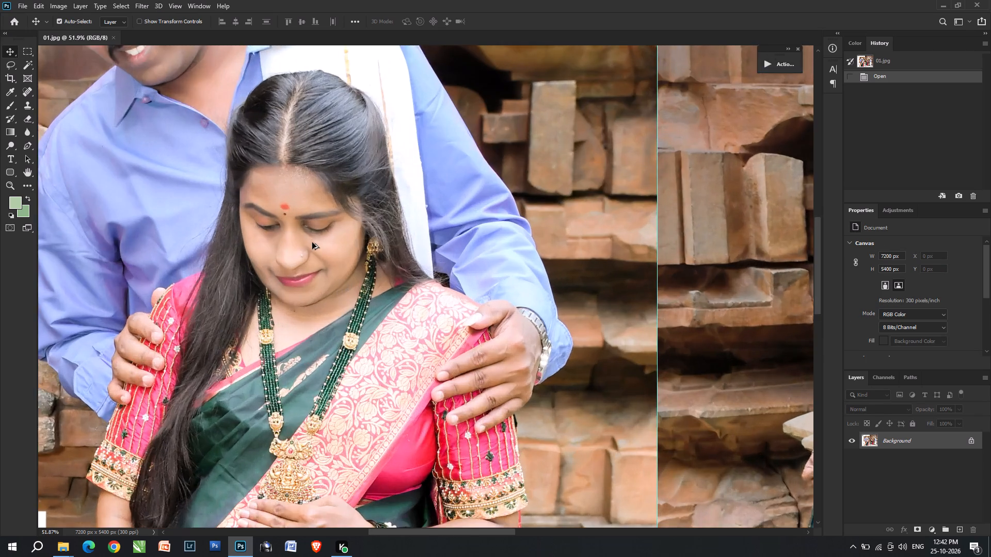
alt+scroll(312, 242, up, 14)
key(b)
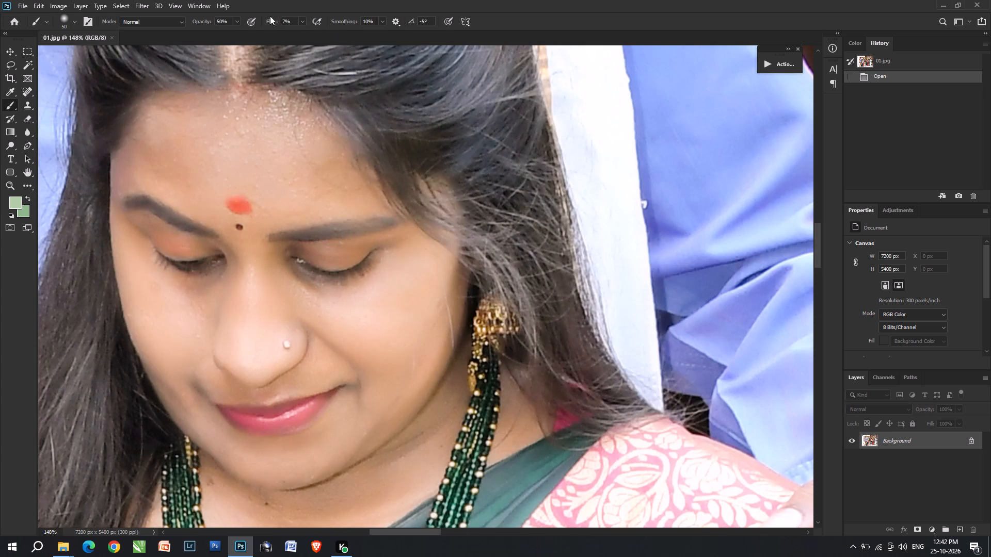
alt+scroll(373, 227, up, 2)
alt+click(380, 346)
key(space)
drag(367, 370, 502, 260)
drag(436, 207, 546, 181)
text(]])
drag(546, 191, 487, 358)
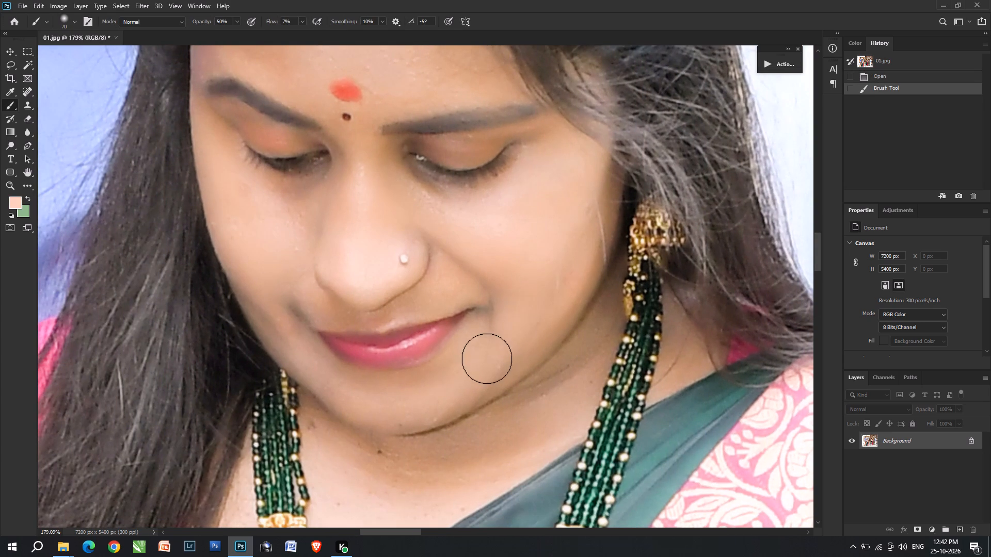
drag(487, 358, 351, 227)
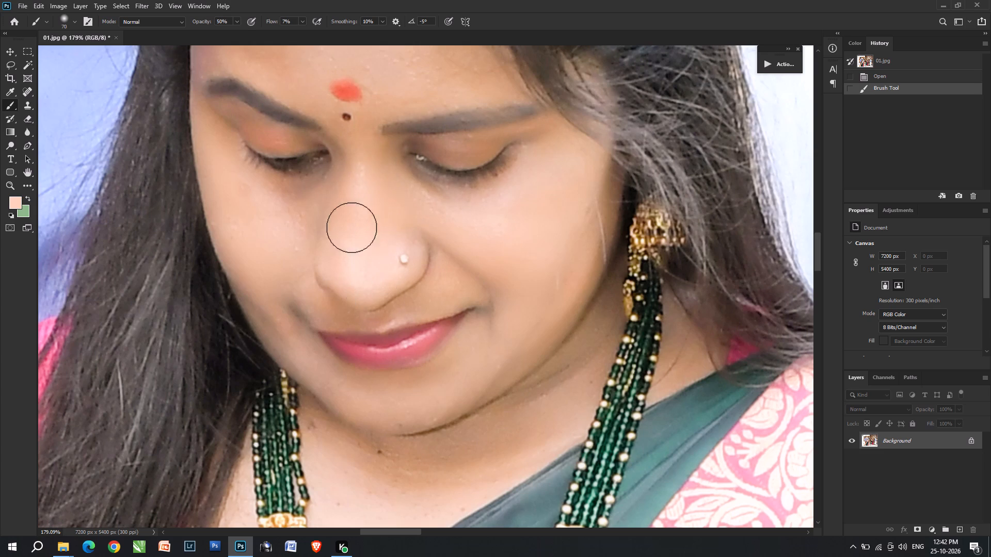
drag(351, 227, 345, 209)
drag(335, 168, 301, 215)
drag(297, 193, 293, 350)
drag(274, 326, 455, 396)
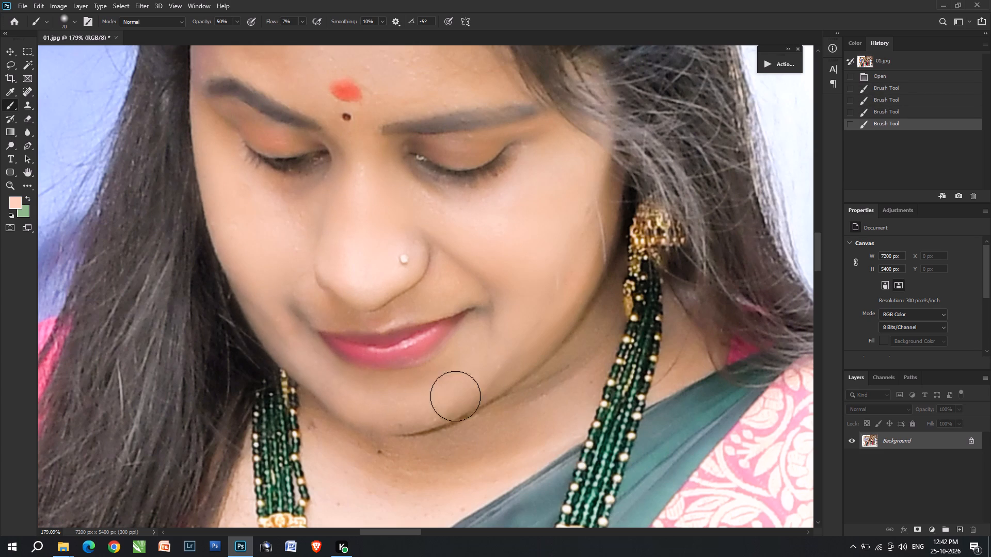
drag(455, 396, 414, 409)
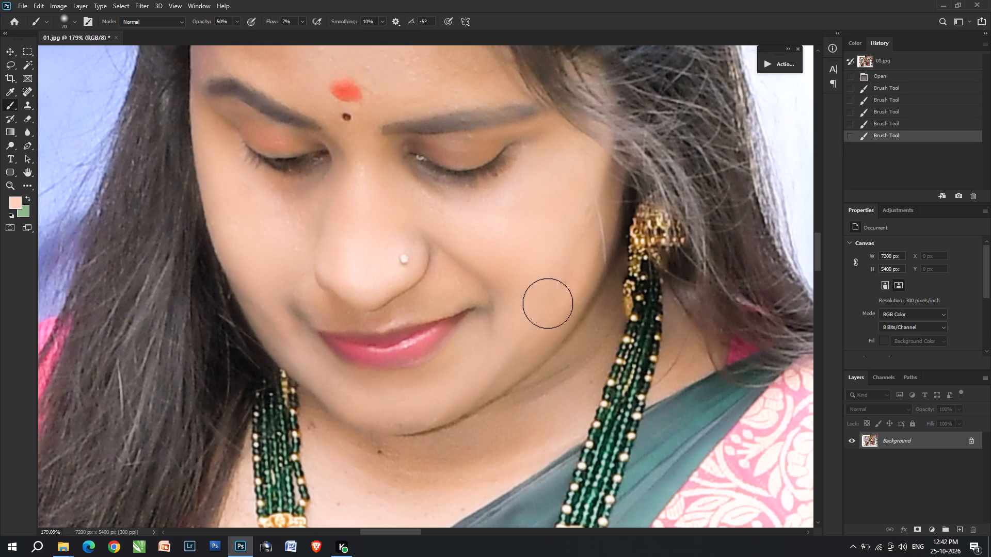
drag(548, 303, 358, 152)
Smooth the same woman's nose bridge, under-eye and cheek area and her whole forehead with soft brush strokes in the sampled skin tone.
key(space)
key(space)
drag(372, 169, 413, 321)
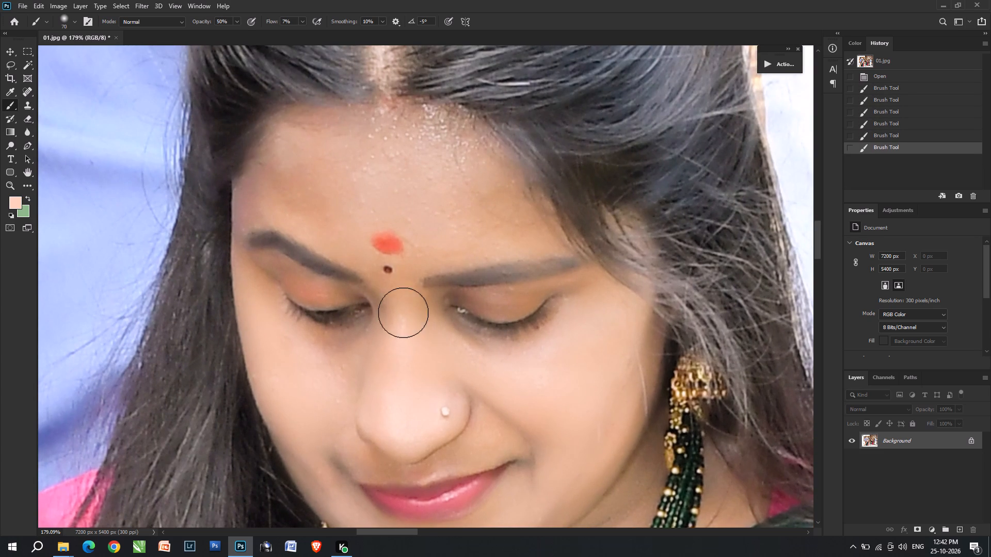
drag(403, 313, 369, 351)
drag(357, 325, 350, 494)
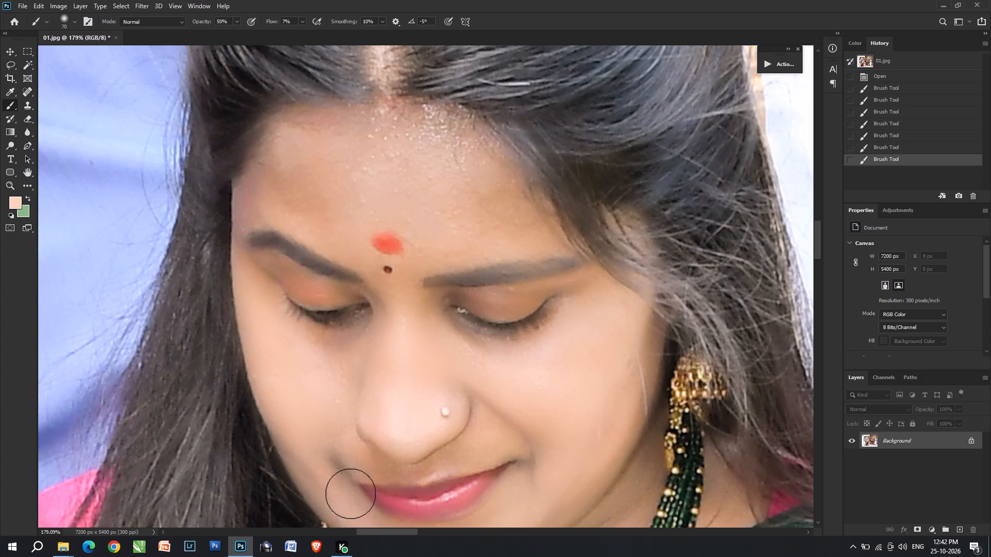
drag(350, 494, 340, 436)
drag(338, 377, 344, 500)
drag(330, 186, 254, 177)
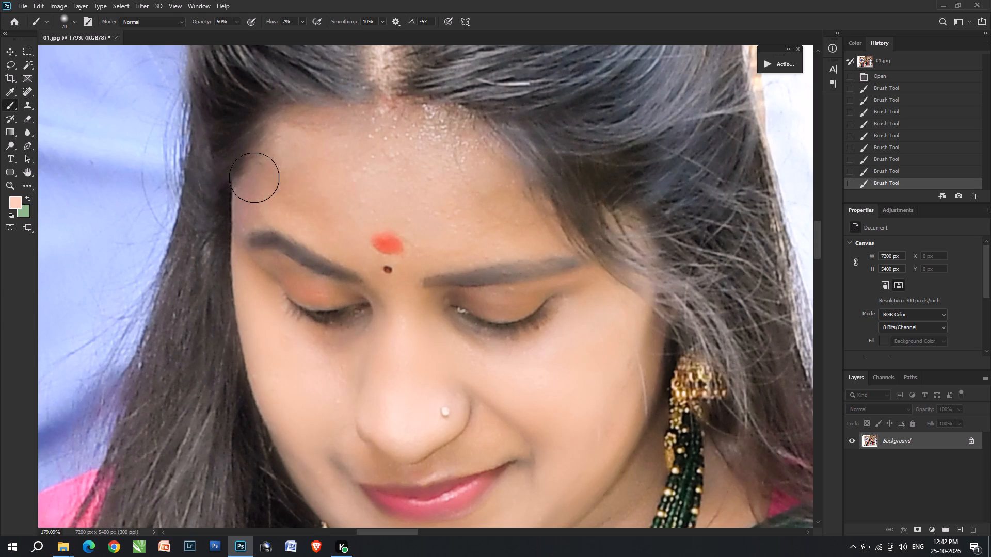
drag(254, 177, 492, 158)
drag(492, 158, 346, 184)
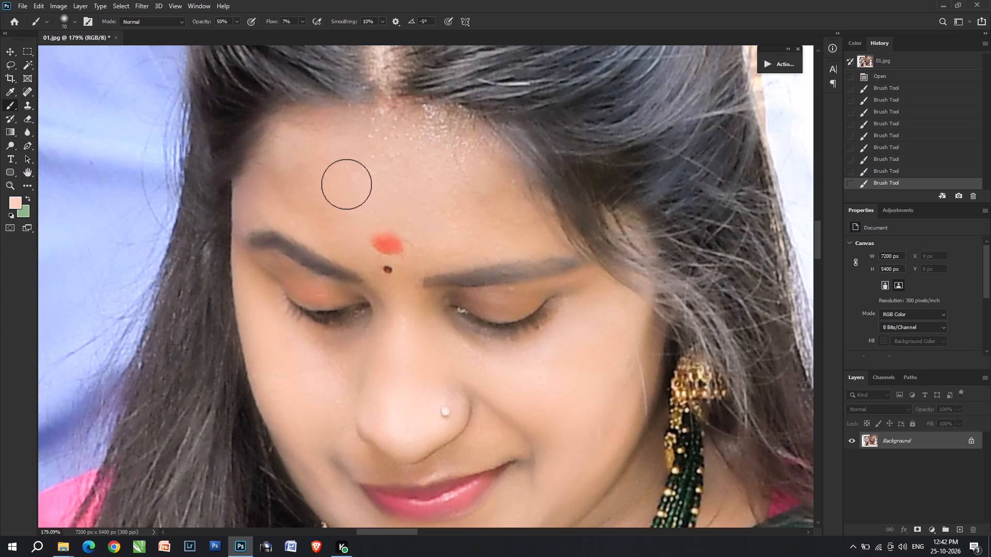
drag(346, 184, 515, 209)
scroll(519, 207, down, 16)
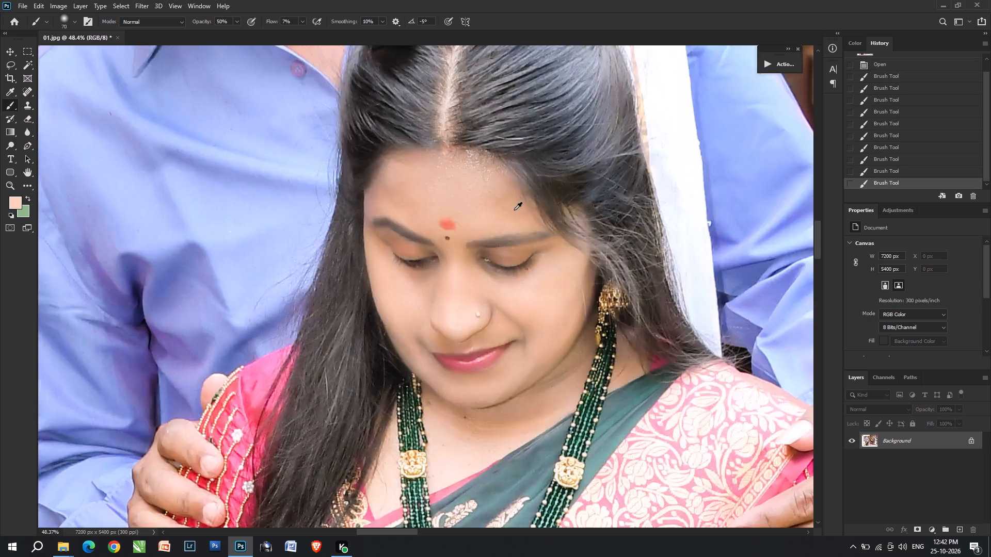
key(v)
Sample the skin tone from the man's cheek in the close-up couple photo and softly brush over his cheek, nose, chin and temple.
alt+scroll(520, 209, down, 7)
alt+scroll(389, 85, up, 15)
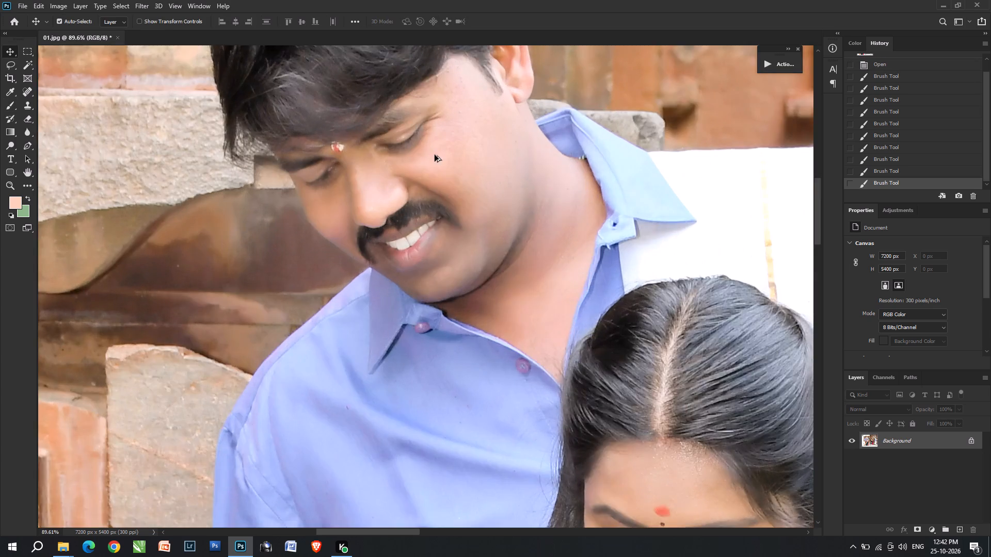
alt+scroll(435, 155, up, 2)
scroll(438, 187, up, 5)
key(b)
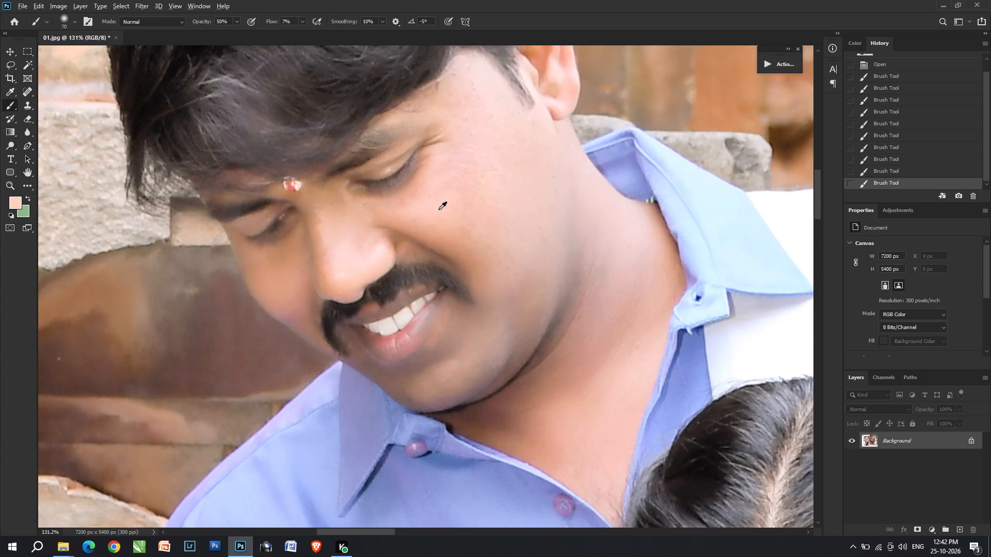
alt+click(436, 222)
drag(447, 204, 330, 280)
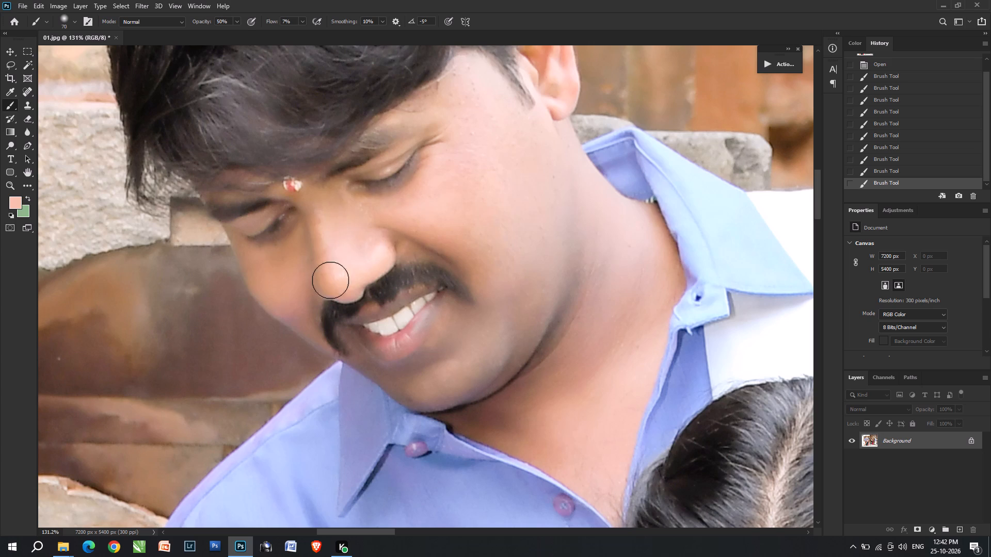
drag(330, 280, 333, 203)
drag(333, 202, 321, 272)
drag(300, 260, 287, 316)
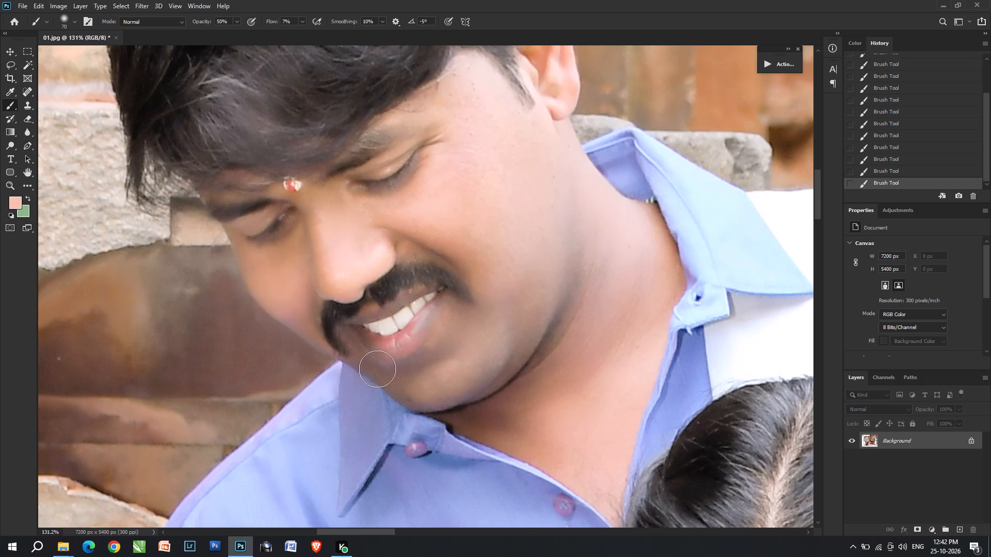
drag(385, 388, 455, 55)
drag(455, 55, 539, 373)
alt+scroll(533, 310, down, 20)
alt+scroll(533, 310, down, 2)
key(v)
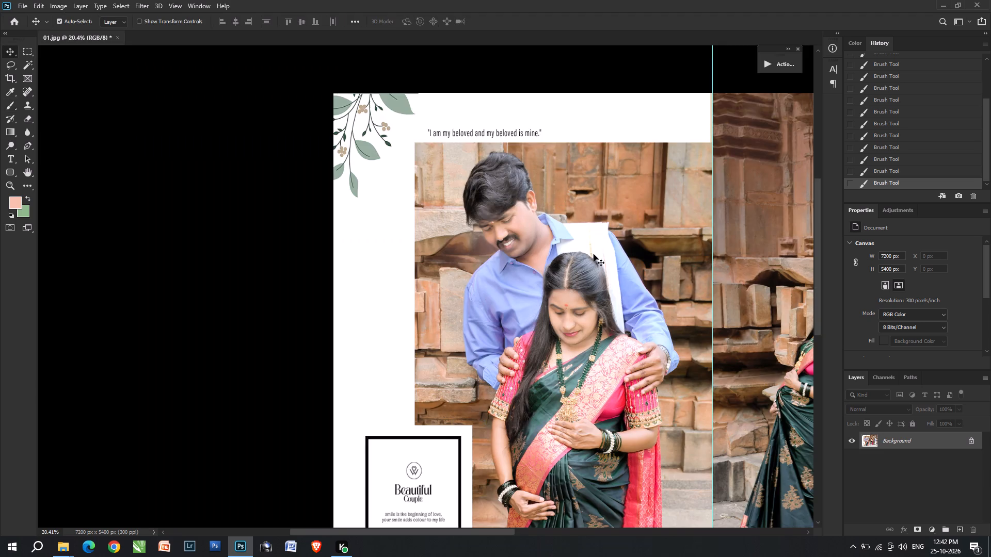
Sample the standing woman's cheek tone in the full-length photo and smooth her cheek, jaw and chin with the brush at size 40.
key(space)
key(space)
key(space)
key(space)
key(space)
drag(618, 315, 436, 177)
key(space)
key(space)
drag(634, 222, 315, 244)
alt+scroll(378, 137, up, 2)
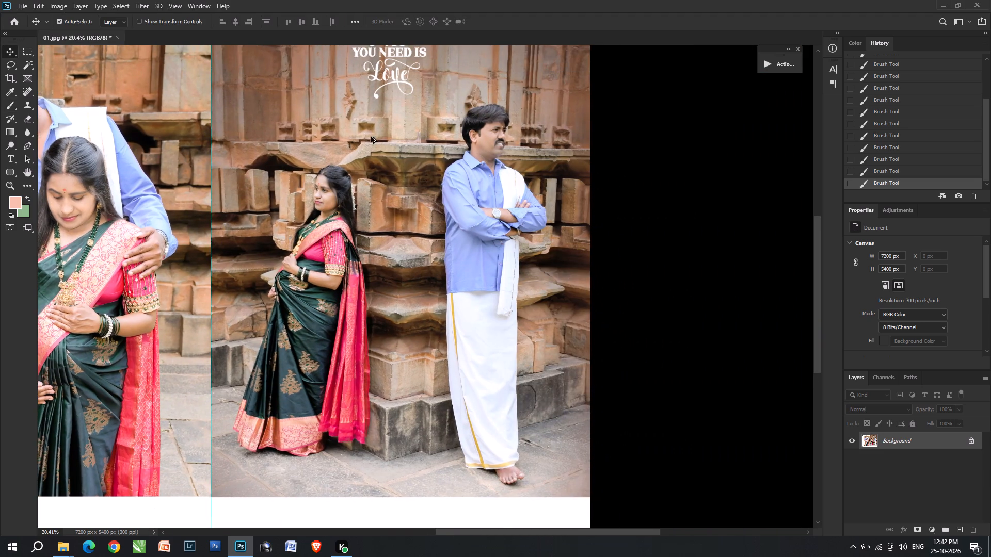
alt+scroll(371, 136, up, 8)
alt+scroll(291, 213, down, 2)
alt+scroll(296, 215, up, 17)
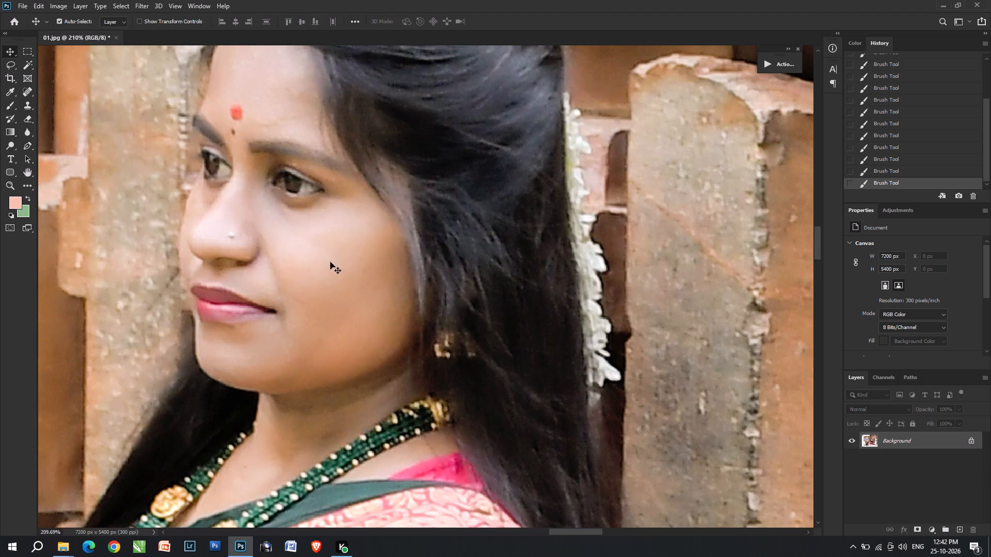
key(b)
key(b)
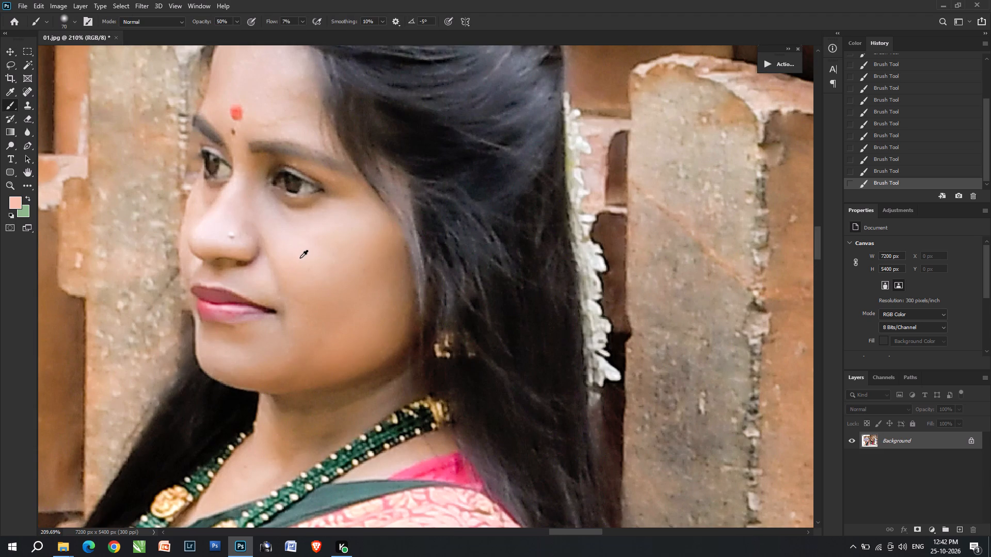
alt+click(298, 257)
drag(303, 271, 324, 292)
text([[)
text([[)
alt+click(284, 265)
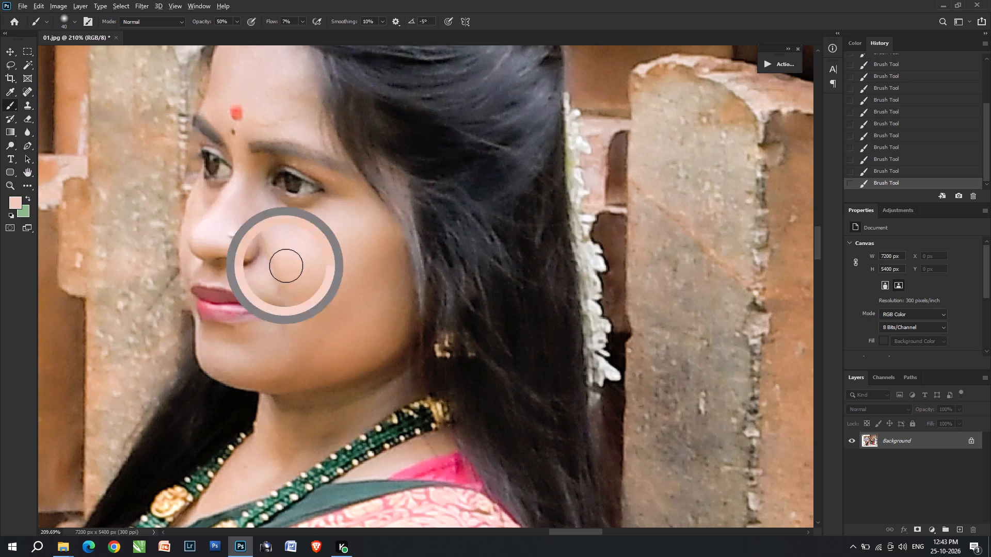
drag(289, 264, 242, 368)
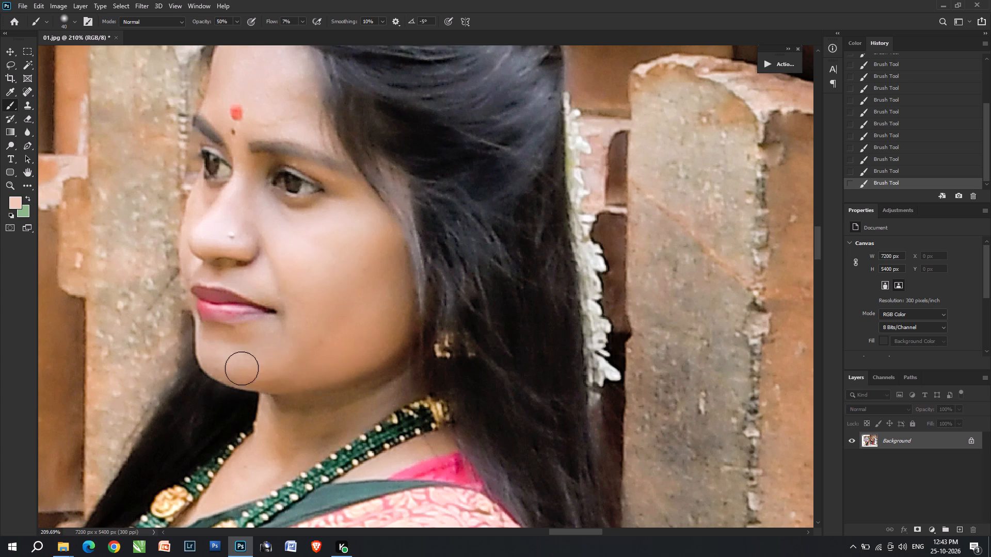
drag(242, 368, 363, 317)
drag(363, 317, 330, 342)
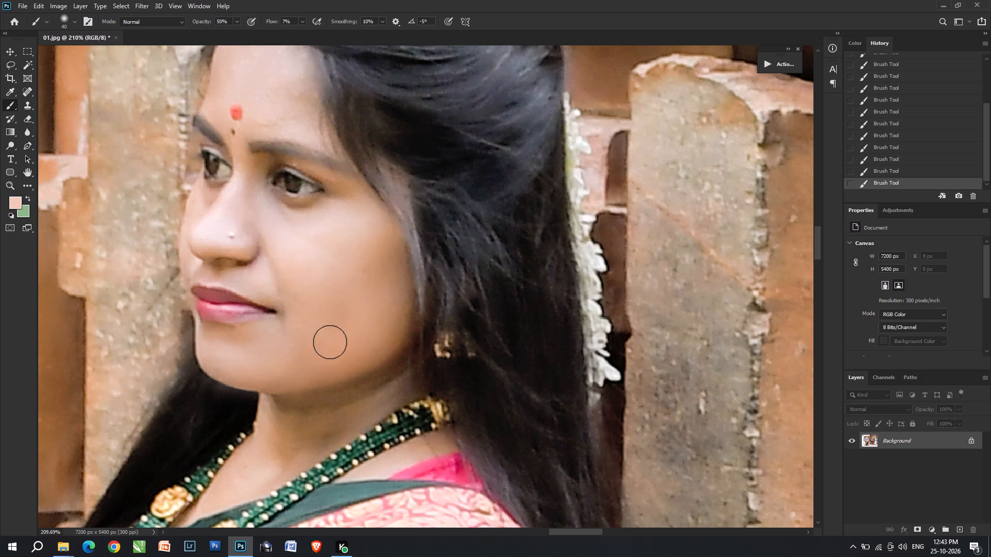
drag(330, 342, 261, 373)
drag(261, 373, 379, 267)
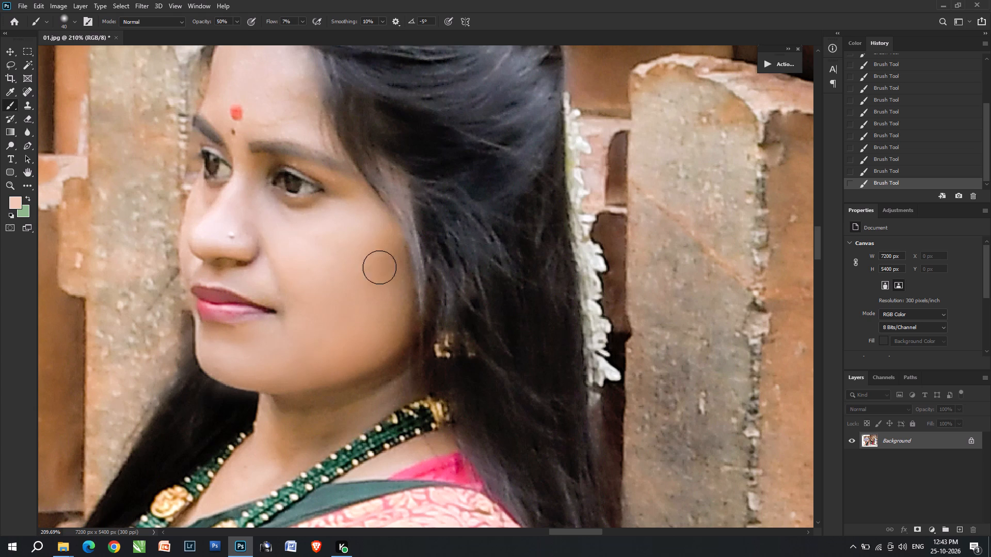
drag(379, 267, 205, 357)
Smooth the standing woman's nose and forehead with soft brush strokes in the sampled skin tone.
drag(249, 209, 215, 250)
drag(215, 250, 220, 203)
drag(252, 114, 315, 136)
key(space)
drag(279, 122, 308, 221)
drag(296, 204, 342, 221)
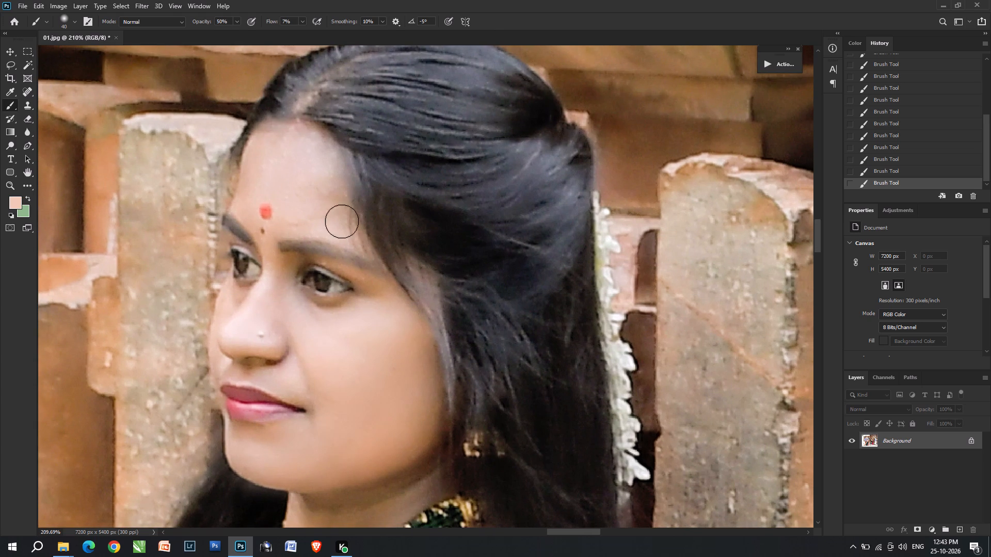
drag(342, 221, 315, 192)
drag(315, 192, 321, 203)
Sample the standing man's cheek tone in the full-length photo and smooth his cheek, jaw, chin and upper neck with the brush at size 60.
alt+scroll(318, 248, down, 20)
alt+scroll(318, 248, down, 1)
key(space)
drag(633, 238, 421, 283)
alt+scroll(370, 211, up, 8)
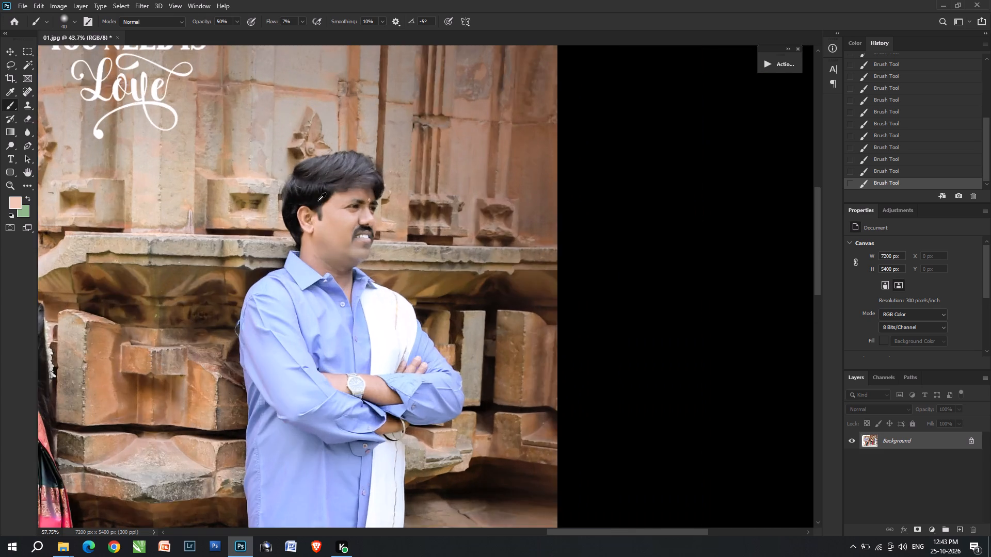
alt+scroll(318, 201, up, 8)
alt+scroll(376, 242, up, 1)
alt+click(339, 215)
alt+click(361, 222)
drag(359, 221, 323, 275)
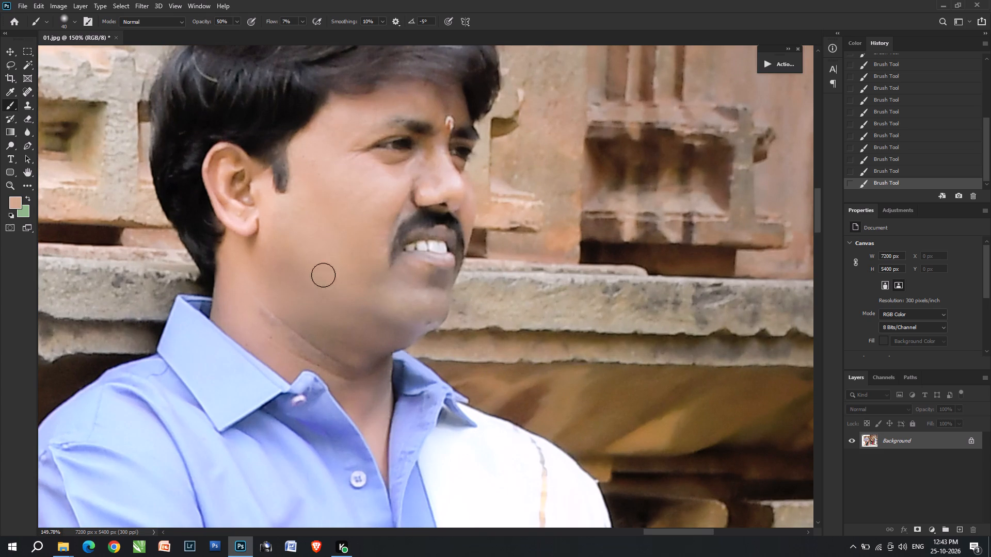
drag(323, 275, 329, 297)
key(bracketright)
text(]])
drag(338, 297, 454, 296)
drag(447, 291, 399, 327)
drag(399, 327, 320, 346)
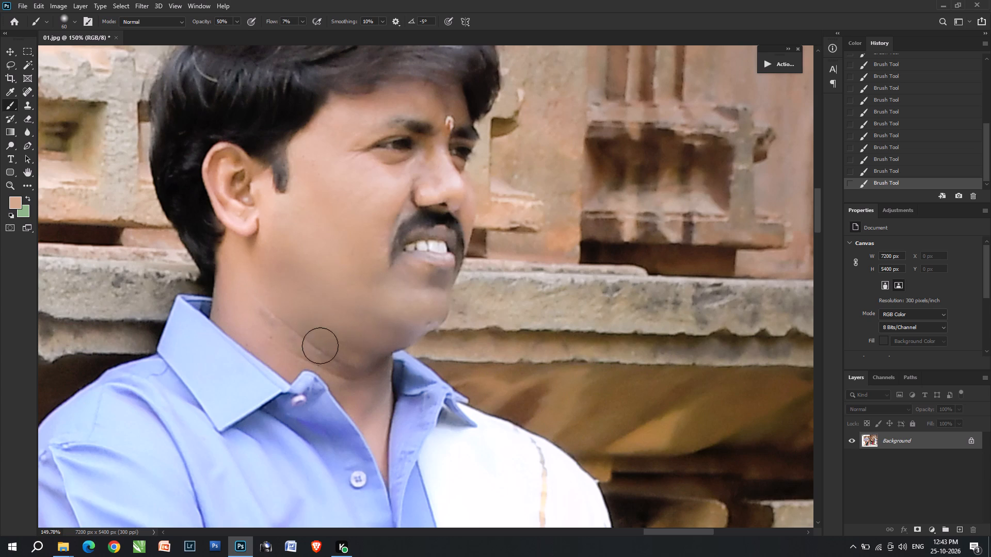
drag(320, 346, 302, 305)
Smooth the standing man's upper cheek, temple, forehead edge and nose with soft brush strokes in the sampled tone.
drag(302, 305, 326, 179)
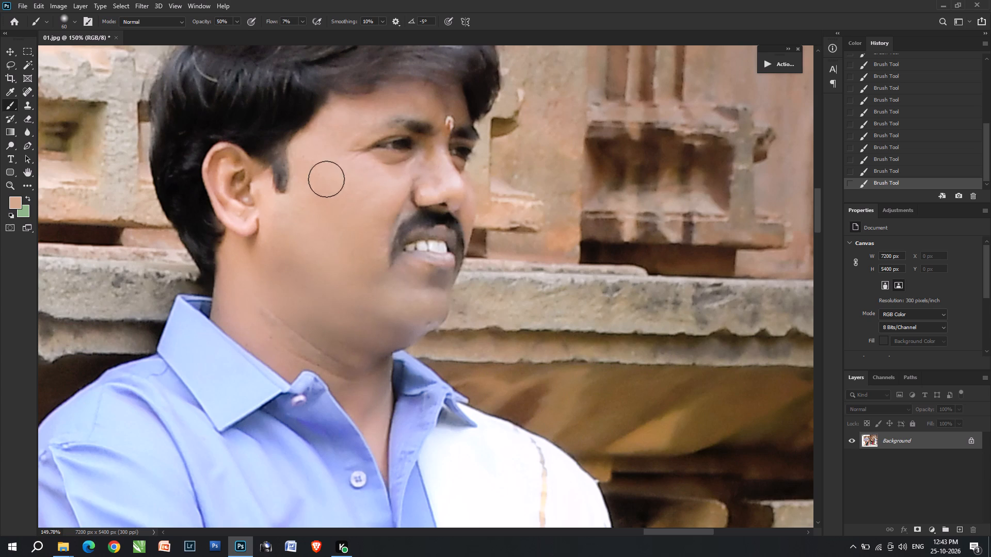
drag(326, 179, 365, 111)
drag(323, 152, 447, 181)
drag(447, 181, 326, 210)
Save the retouched sheet 01.jpg and close it.
alt+scroll(434, 251, down, 20)
alt+scroll(434, 251, down, 13)
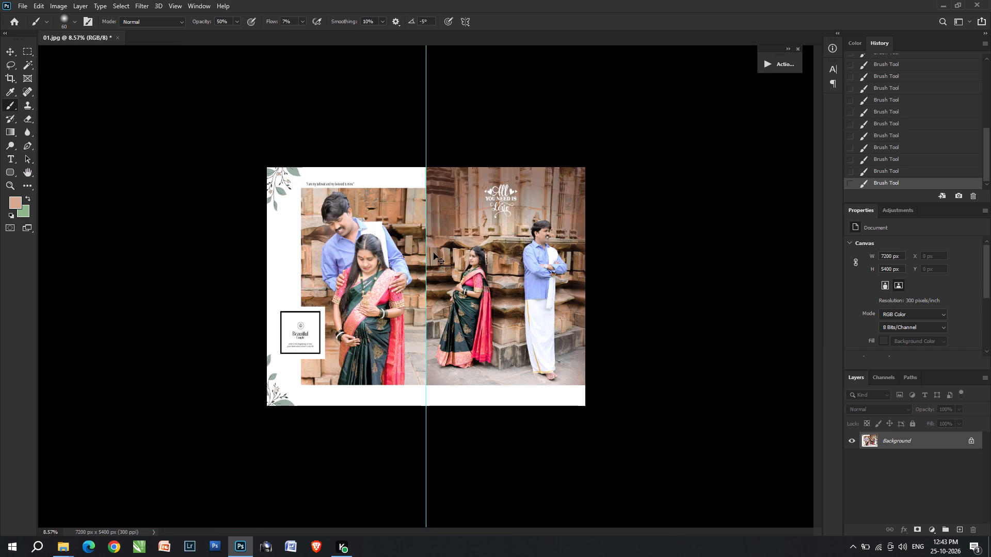
key(ctrl+s)
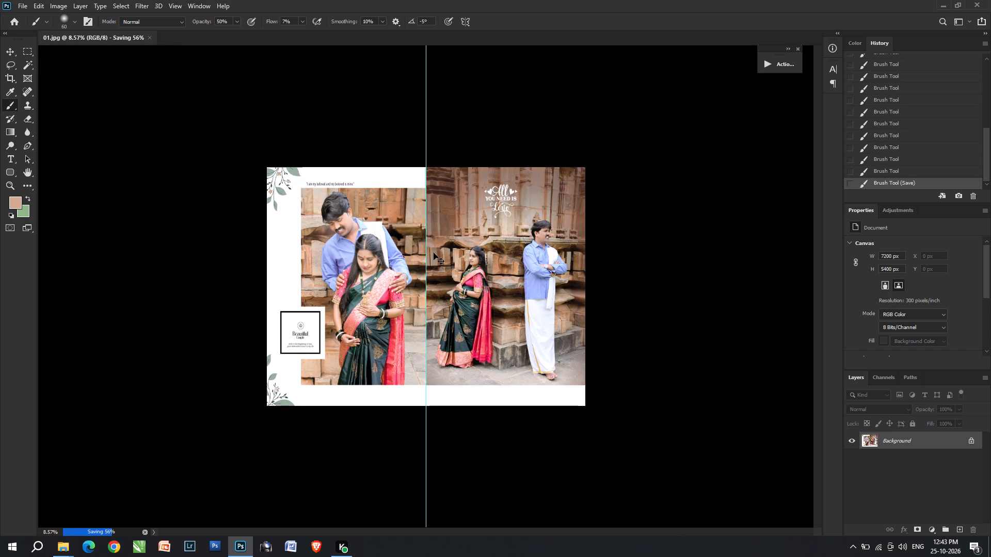
key(ctrl+w)
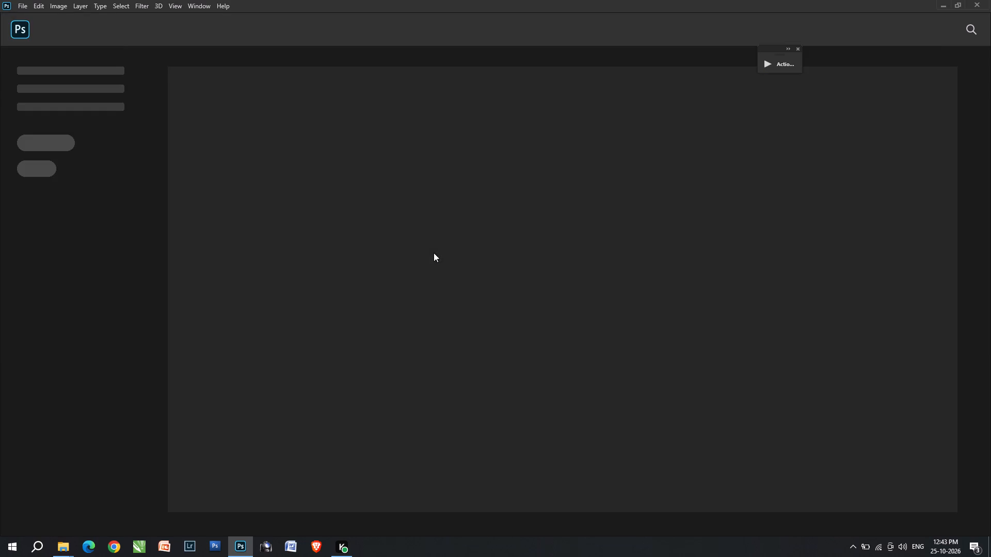
Open the album sheet 03.jpg from the File Explorer folder in Photoshop.
key(alt+Tab)
drag(302, 177, 411, 290)
key(alt+Tab)
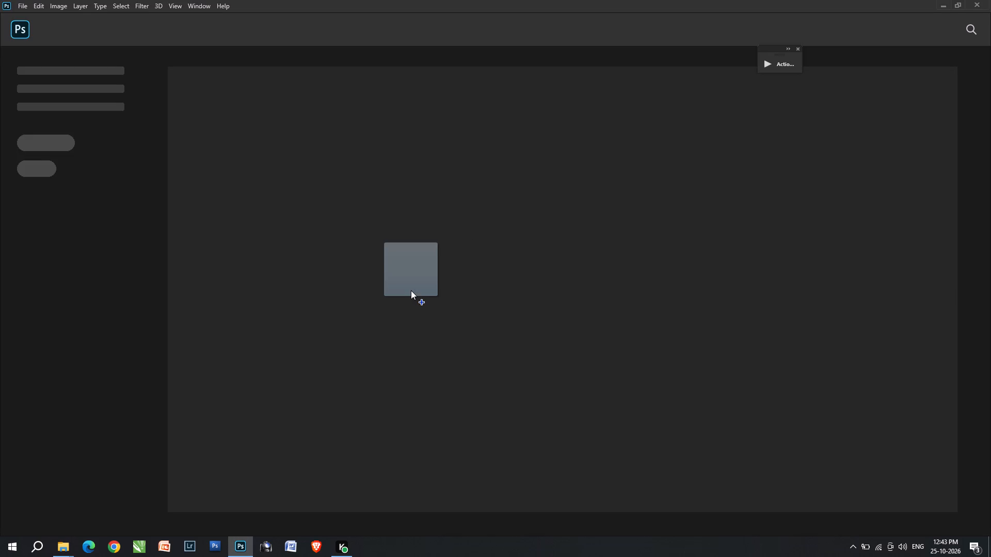
double_click(411, 290)
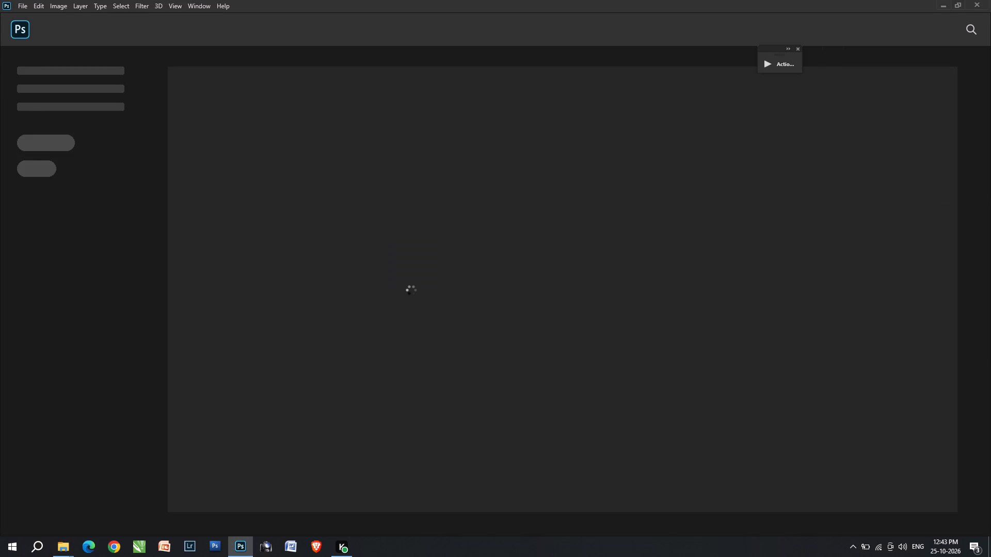
Sample the woman's cheek tone in the large solo photo and smooth her cheek, jaw and chin with the brush at size 90.
key(b)
alt+scroll(244, 199, up, 20)
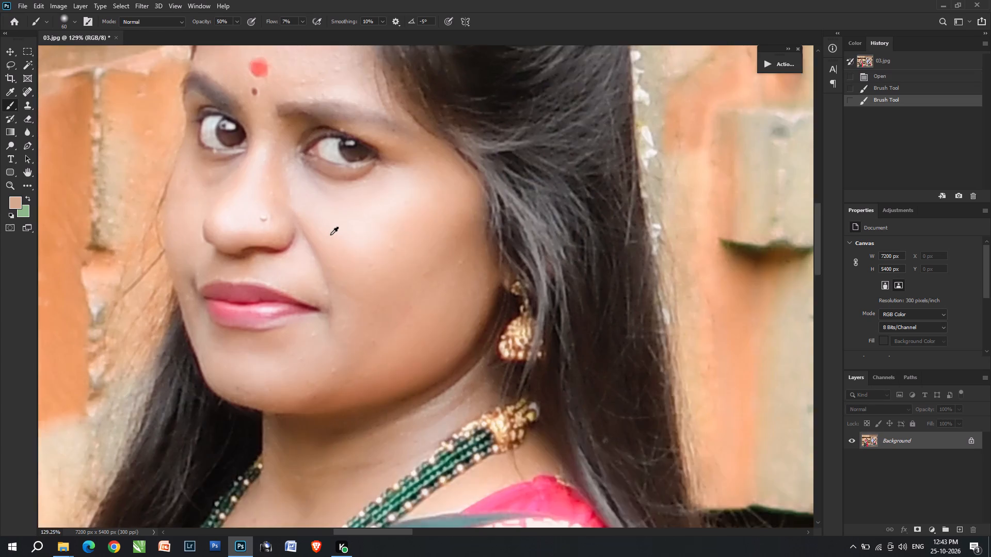
alt+scroll(330, 235, up, 4)
alt+click(392, 238)
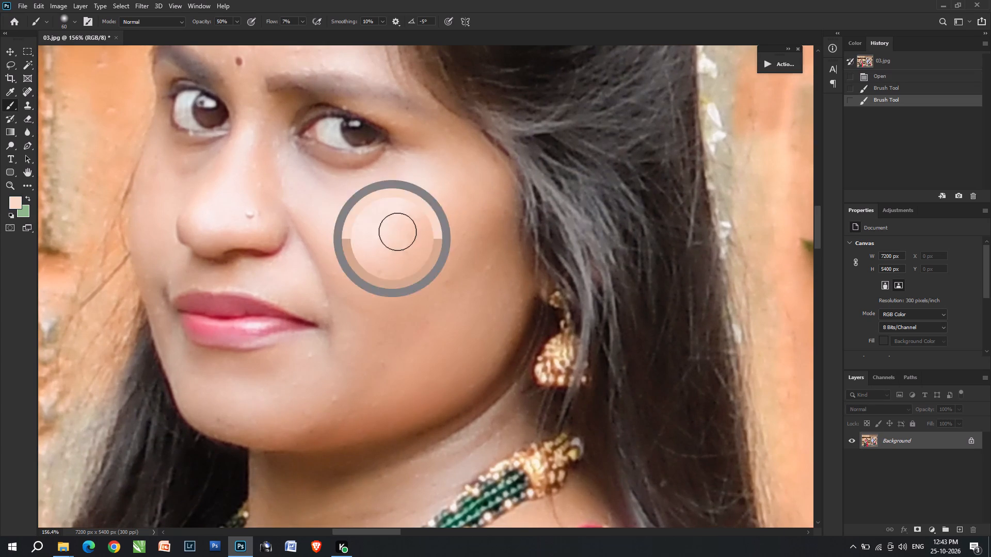
drag(409, 211, 392, 255)
text(]])
key(bracketright)
drag(395, 249, 362, 274)
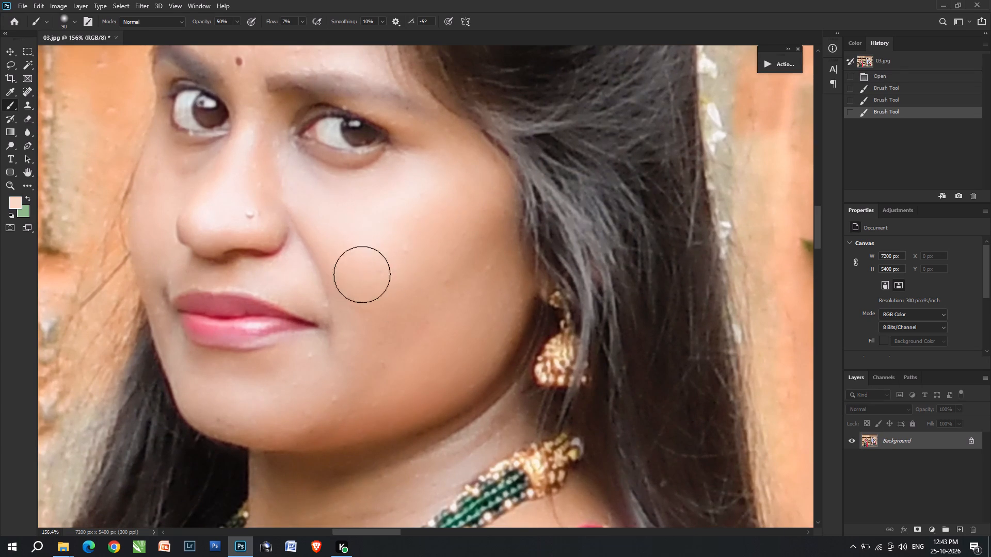
drag(362, 274, 305, 390)
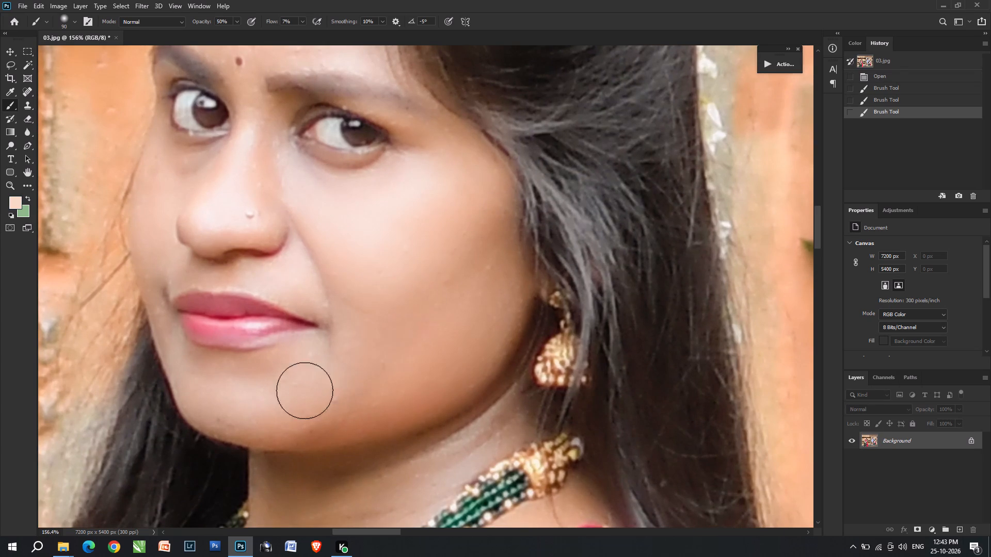
drag(305, 390, 368, 378)
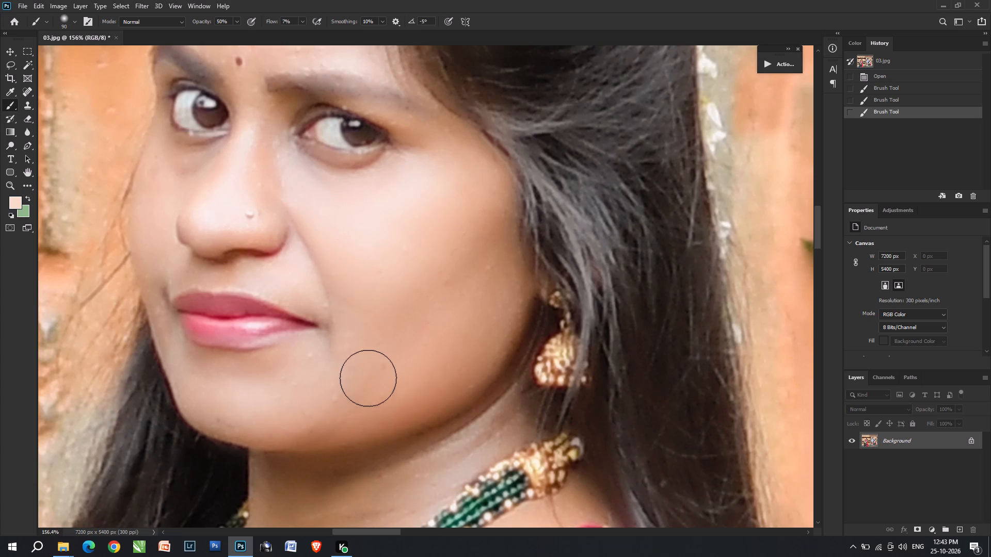
drag(368, 378, 458, 313)
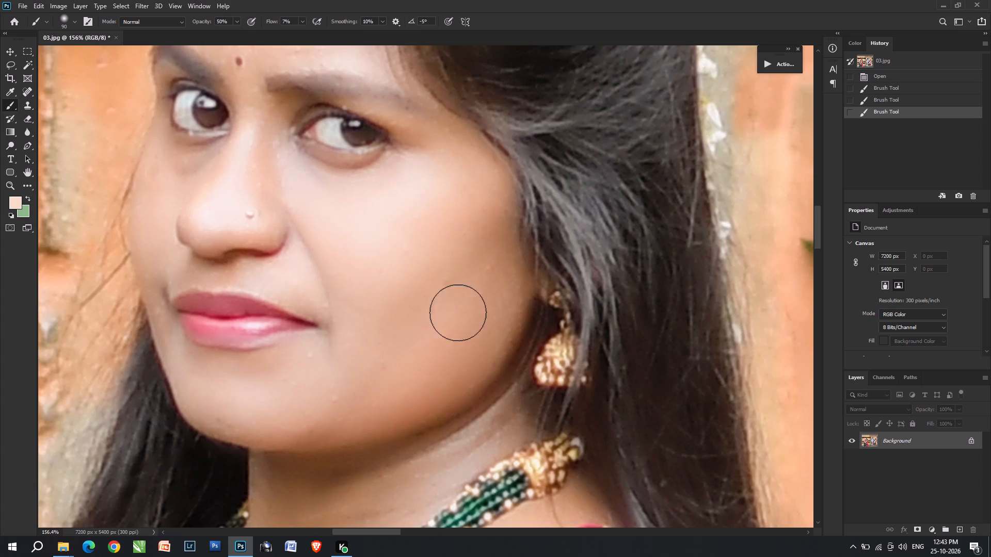
drag(458, 313, 240, 412)
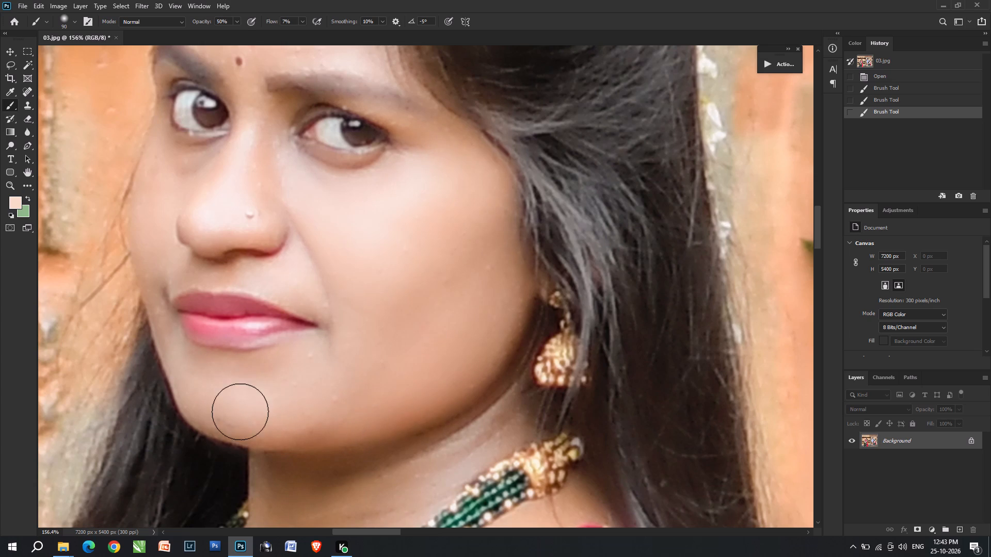
drag(240, 412, 549, 317)
Brush the sampled skin tone softly over the same woman's neck around the green bead necklace.
key(space)
drag(441, 472, 515, 343)
drag(540, 323, 335, 456)
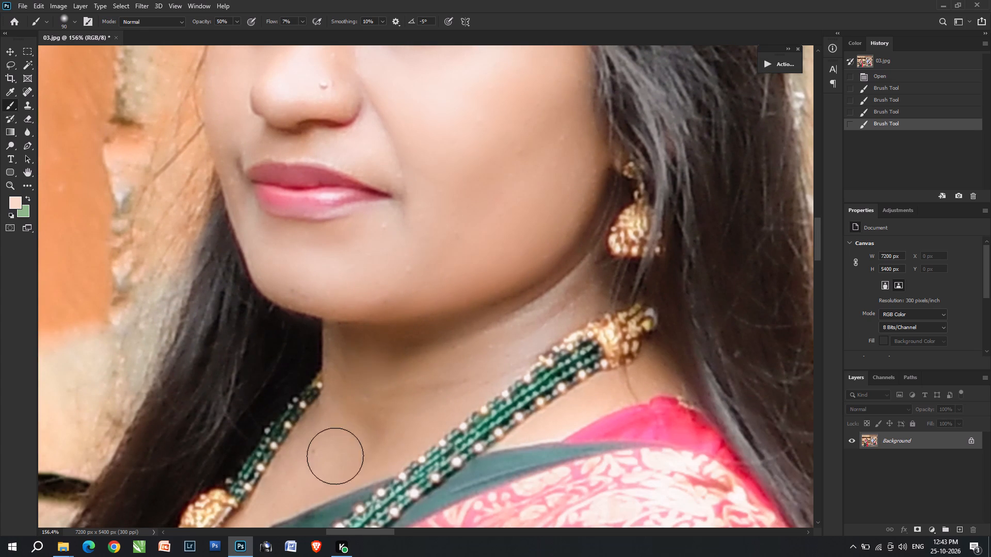
drag(335, 456, 510, 327)
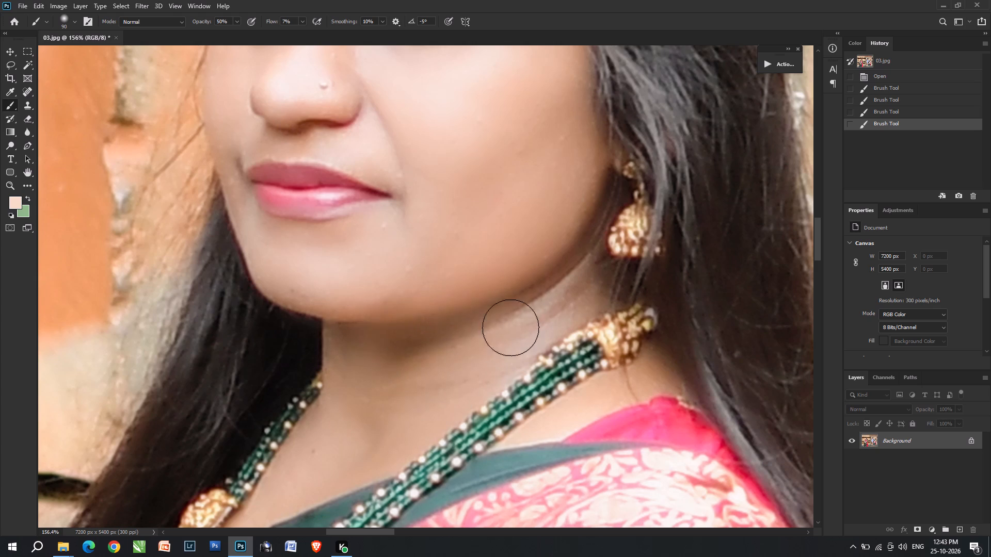
drag(510, 327, 629, 272)
Smooth the same woman's far cheek, under-eye area and nose, reducing the brush to size 70 for the nose and its bridge.
key(space)
key(space)
drag(429, 144, 551, 431)
drag(360, 329, 354, 350)
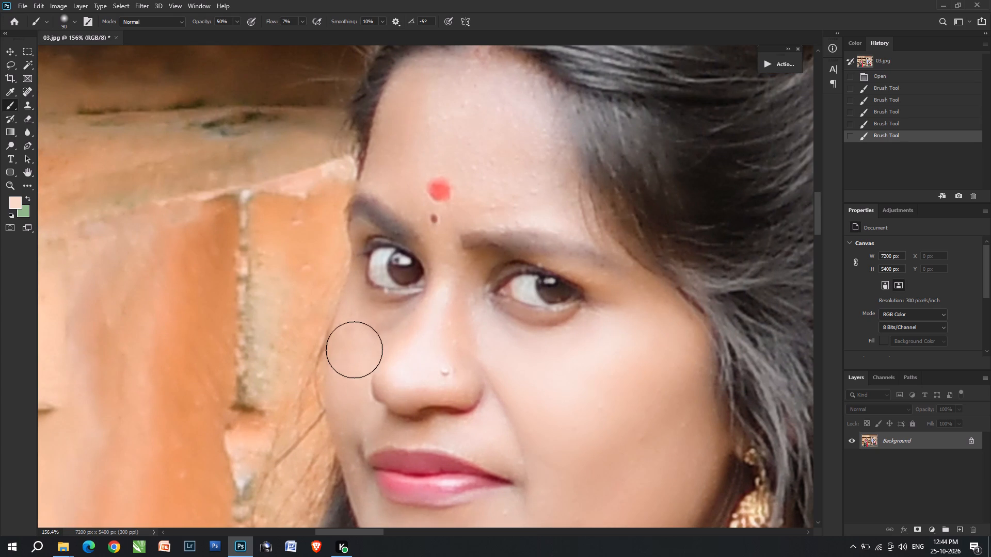
drag(354, 350, 368, 340)
drag(388, 330, 446, 285)
drag(446, 283, 439, 313)
drag(440, 311, 408, 388)
text([[)
drag(408, 374, 451, 315)
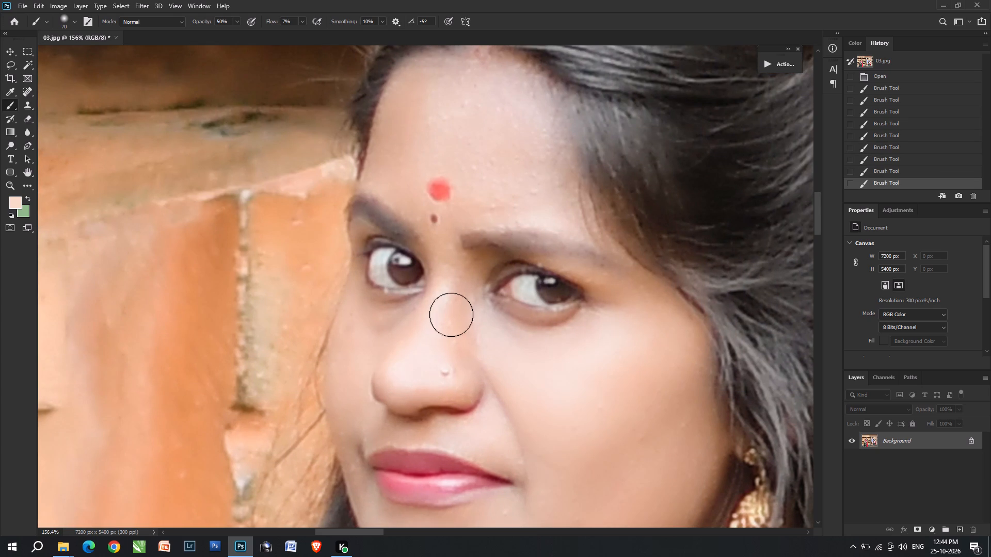
drag(451, 315, 465, 288)
drag(462, 266, 449, 280)
Smooth the same woman's forehead around the bindi and above the eyebrow with soft brush strokes.
drag(450, 175, 538, 196)
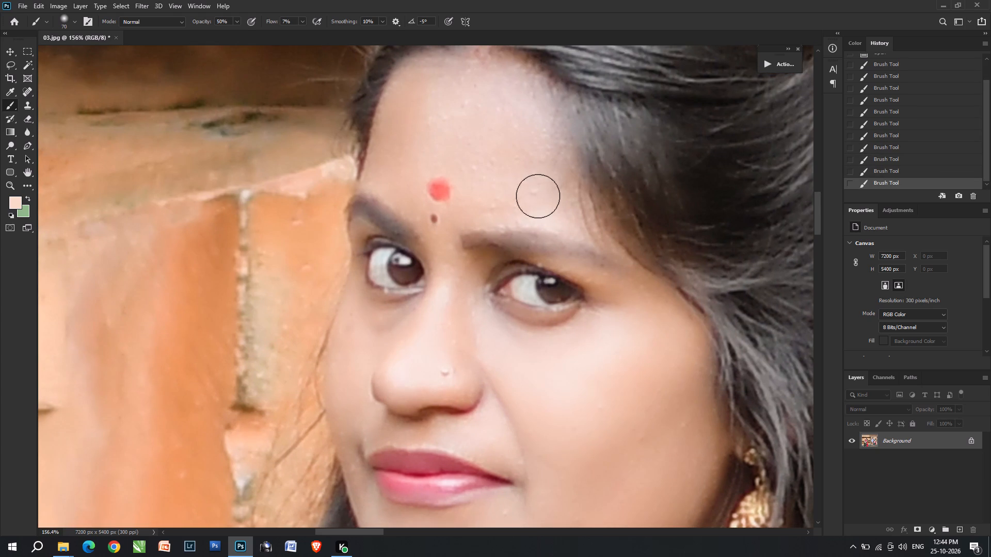
drag(538, 196, 456, 130)
drag(458, 88, 503, 211)
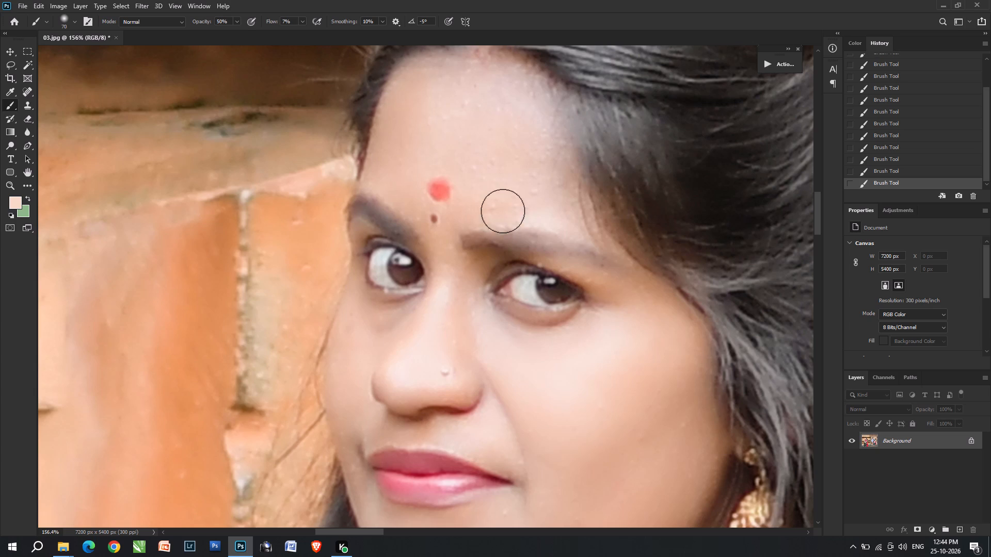
drag(503, 211, 491, 210)
drag(491, 210, 421, 166)
Marquee the woman's head and neck in the framed couple photo, feather the selection, adjust it with Levels, and deselect.
alt+scroll(446, 160, down, 20)
alt+scroll(446, 160, down, 6)
key(v)
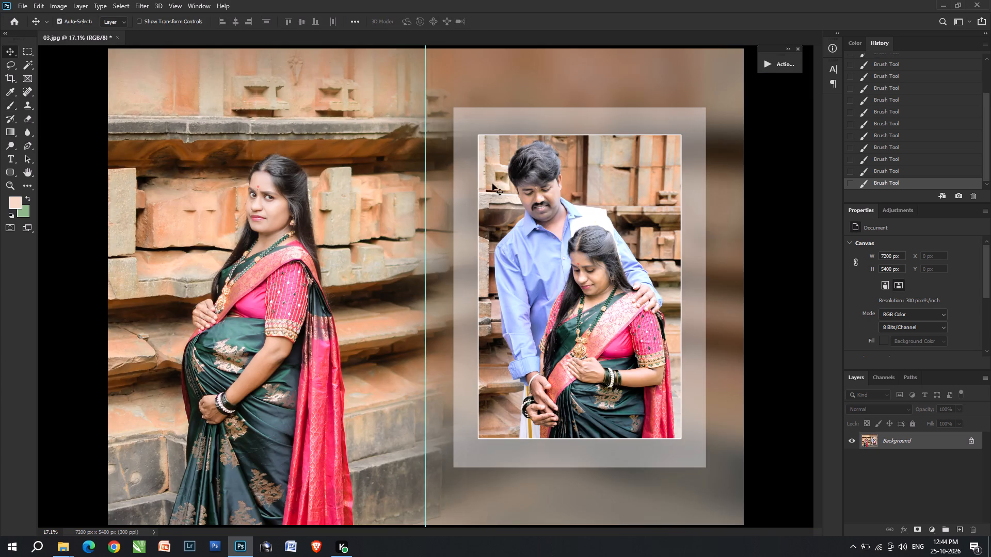
alt+scroll(660, 291, up, 20)
alt+scroll(660, 291, up, 4)
alt+scroll(578, 320, down, 17)
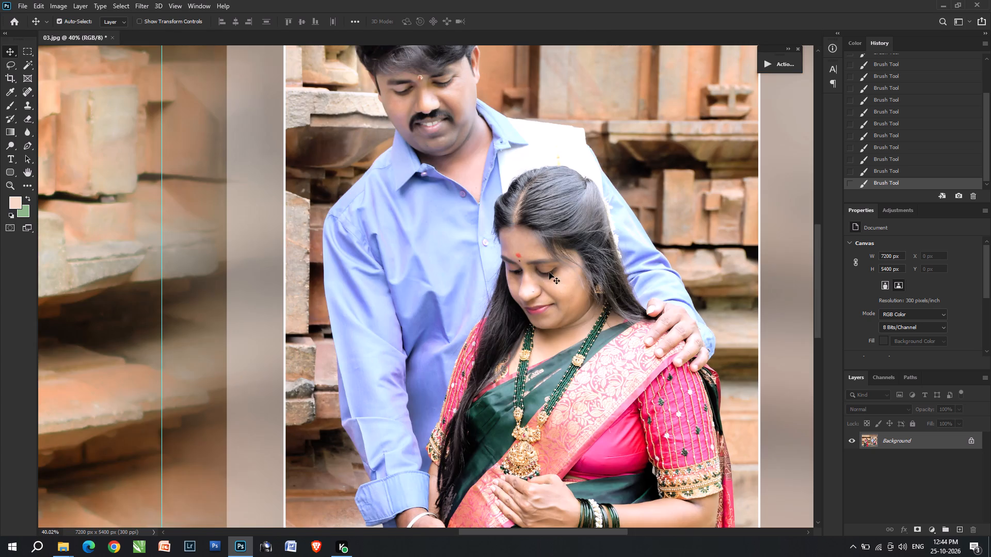
key(m)
key(m)
drag(491, 198, 619, 391)
key(ctrl+alt+d)
key(shift+Return)
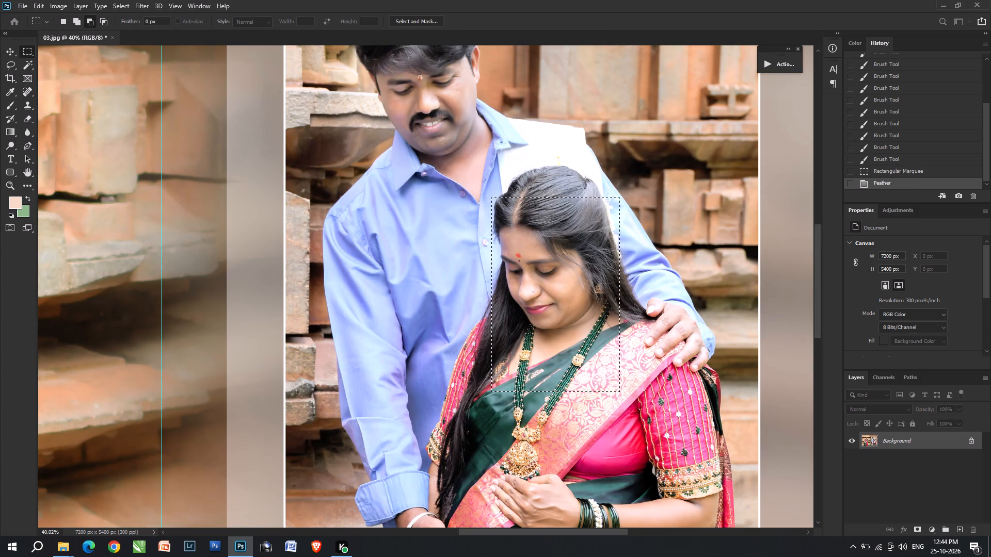
key(ctrl+l)
click(657, 223)
key(Return)
scroll(575, 244, up, 8)
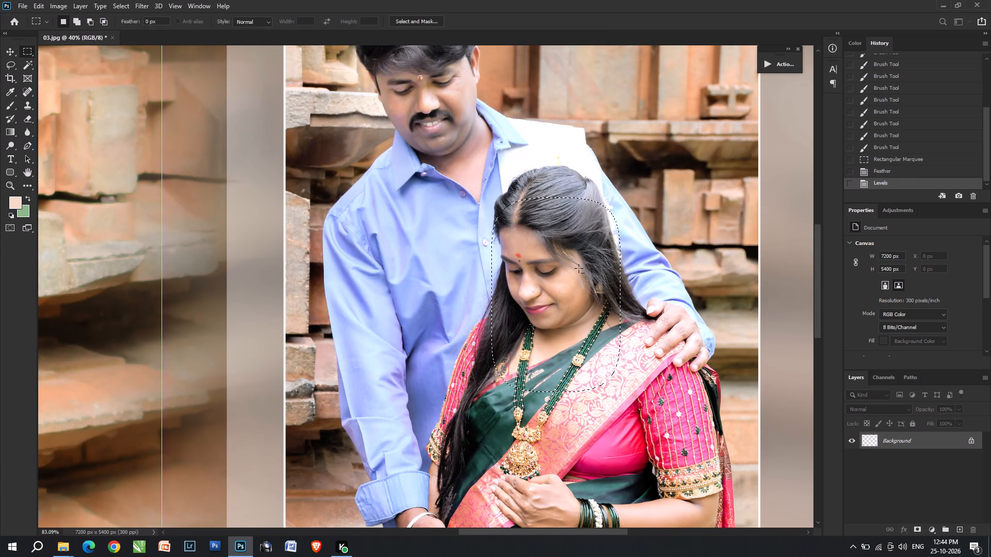
scroll(579, 268, up, 1)
key(ctrl+z)
key(ctrl+shift+z)
key(ctrl+d)
Sample the woman's cheek tone in the framed couple photo and smooth her cheeks, nose, chin and under-eye area with the size 70 brush.
key(v)
alt+scroll(537, 323, up, 4)
text(bb)
alt+click(556, 325)
drag(551, 321, 546, 320)
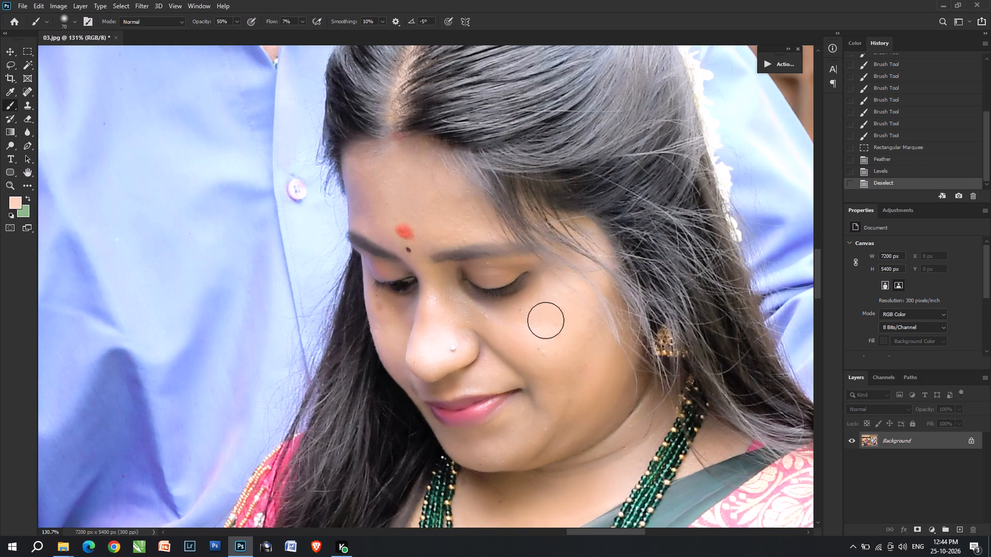
drag(546, 320, 421, 368)
drag(421, 368, 424, 281)
drag(426, 276, 435, 446)
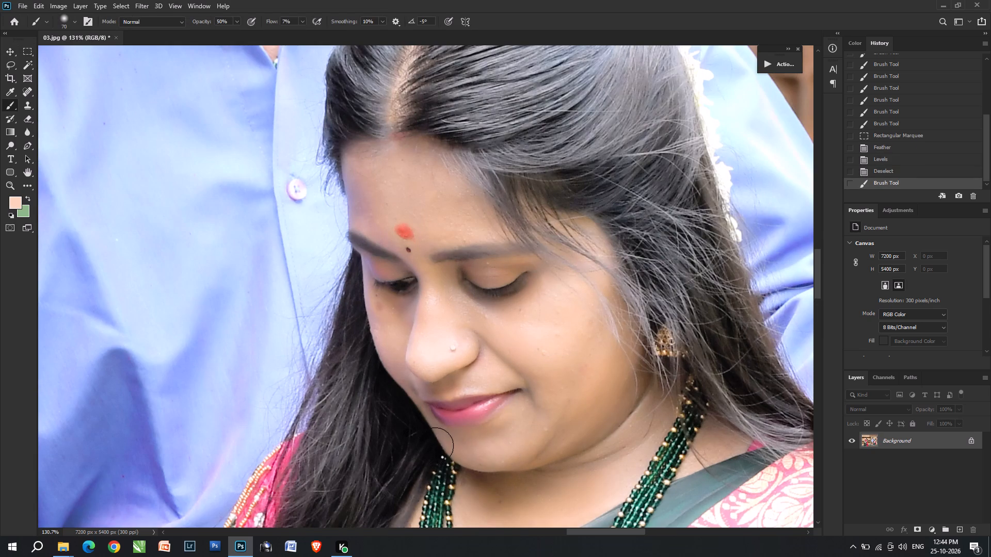
drag(435, 446, 483, 315)
drag(483, 315, 482, 314)
drag(386, 299, 401, 355)
drag(402, 352, 431, 363)
drag(434, 277, 447, 289)
drag(452, 281, 442, 295)
Smooth the woman's forehead around the bindi and above the eyebrows in the framed couple photo with the soft size 70 brush.
drag(425, 212, 349, 173)
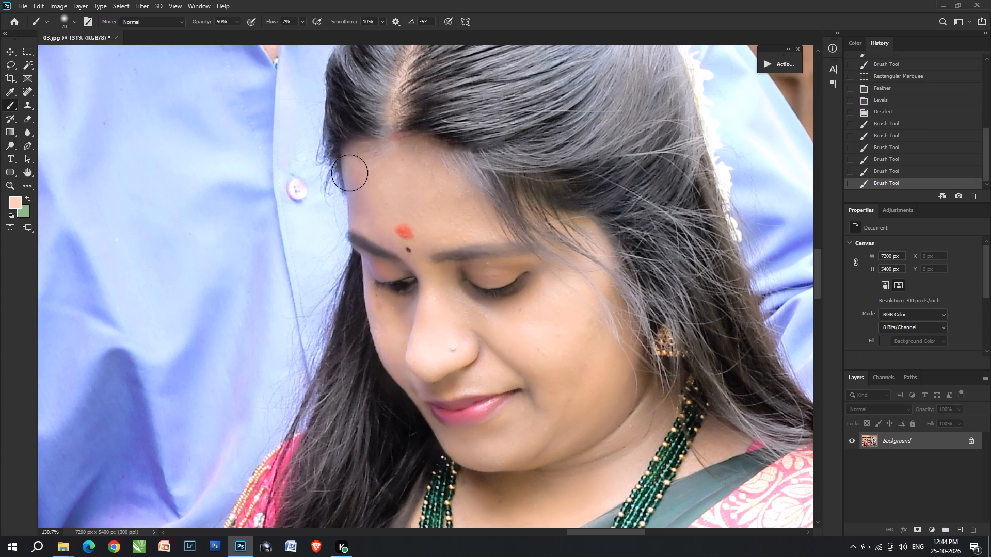
drag(349, 173, 401, 231)
drag(401, 231, 506, 228)
Sample the man's cheek tone in the framed couple photo and smooth both of his cheeks and under-eye areas.
alt+scroll(596, 290, down, 15)
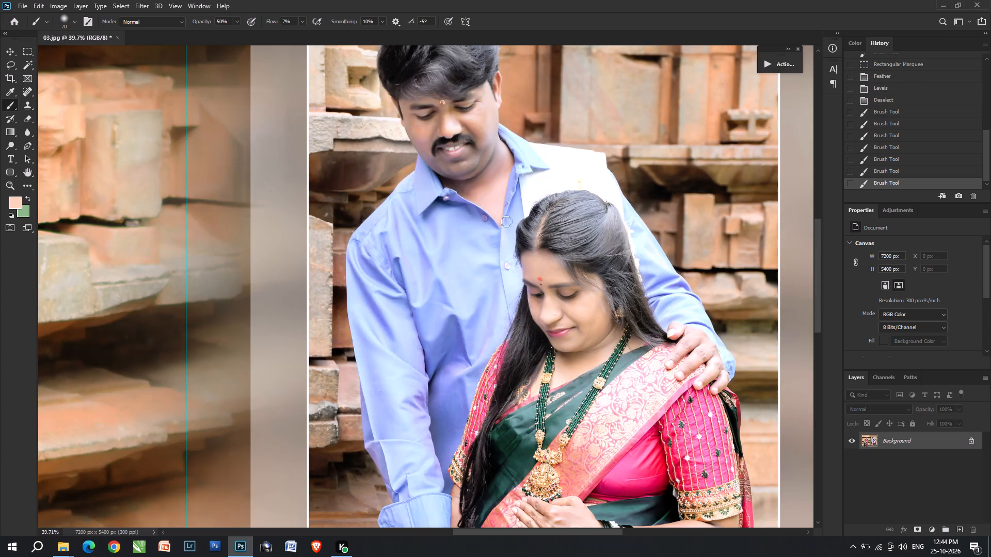
key(space)
drag(504, 210, 548, 337)
alt+scroll(516, 267, up, 14)
alt+click(558, 238)
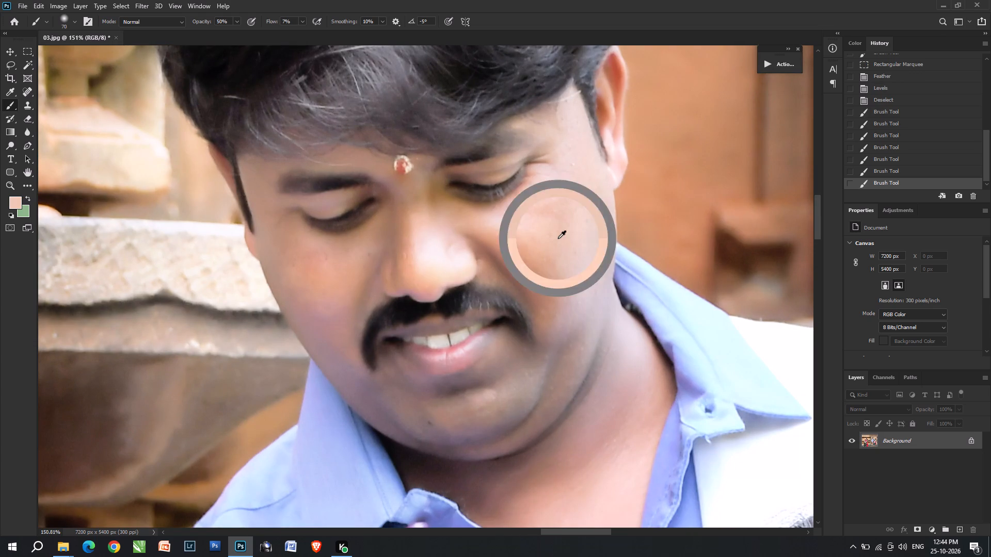
drag(546, 235, 510, 224)
drag(474, 204, 572, 292)
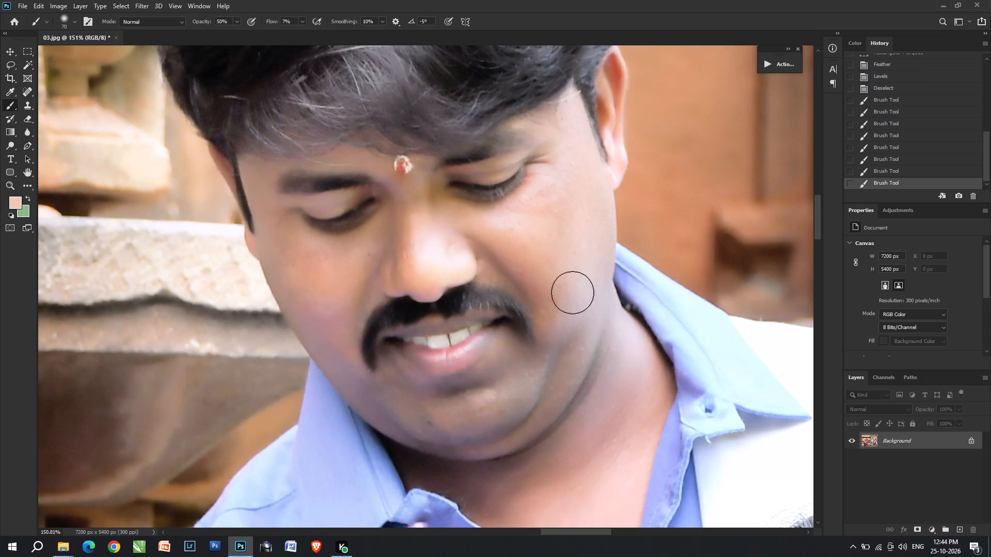
drag(572, 292, 279, 238)
drag(279, 238, 430, 218)
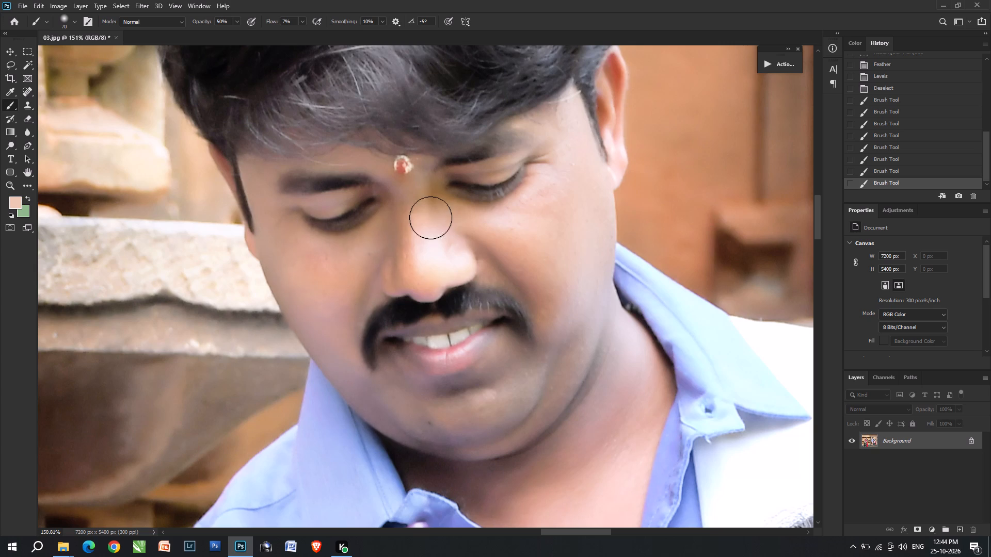
Smooth the man's nose, the skin beside it and the remaining cheek and temple areas with soft brush strokes.
drag(430, 218, 373, 272)
drag(378, 241, 367, 245)
drag(373, 235, 356, 283)
drag(379, 240, 383, 243)
drag(383, 243, 554, 310)
scroll(557, 347, down, 15)
scroll(551, 331, up, 9)
scroll(373, 137, up, 2)
scroll(383, 243, up, 1)
drag(519, 201, 383, 243)
drag(383, 243, 237, 167)
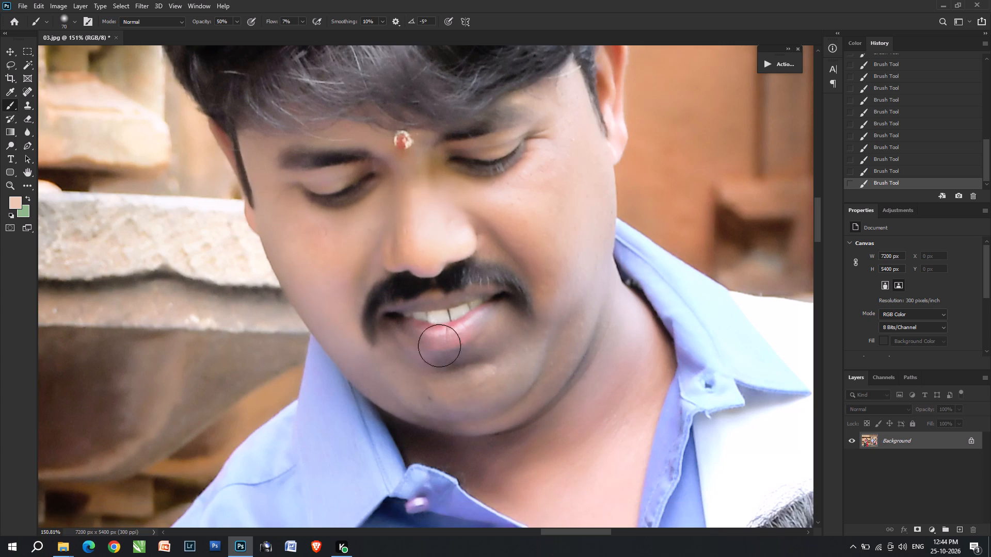
Smooth the man's chin, jaw and neck with soft brush strokes, and undo the last stroke.
scroll(447, 353, up, 2)
drag(472, 401, 509, 397)
scroll(532, 386, down, 4)
scroll(549, 427, up, 3)
drag(601, 361, 467, 485)
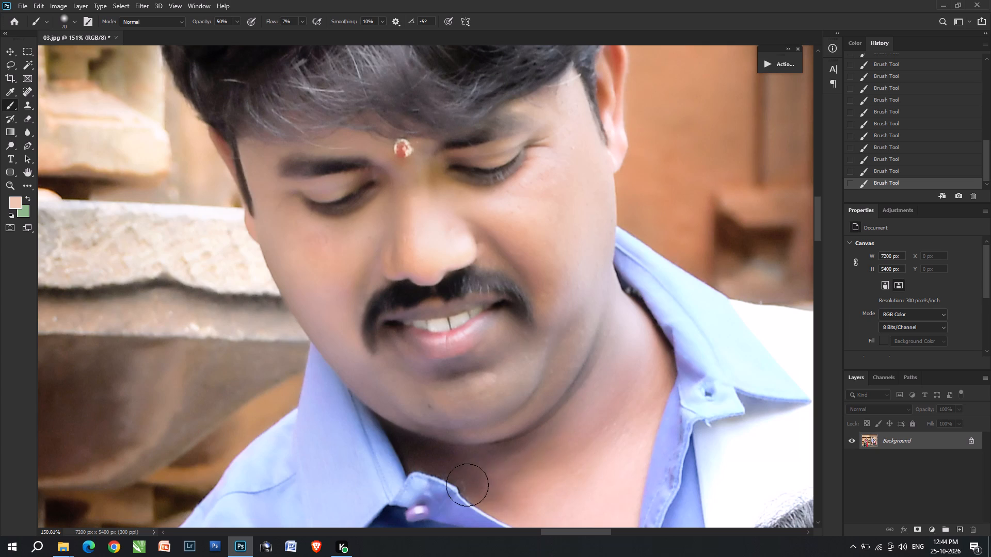
drag(467, 485, 663, 335)
scroll(644, 365, down, 4)
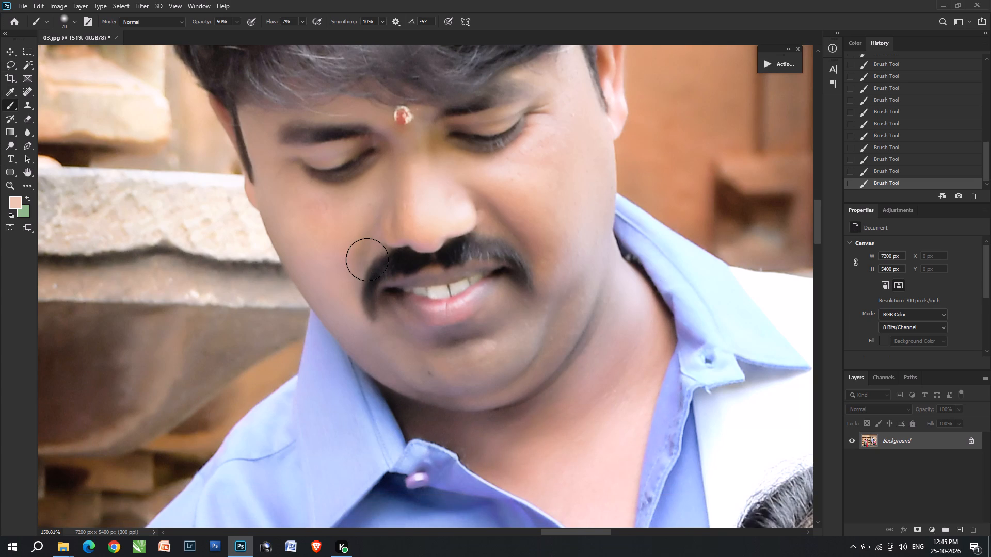
key(ctrl+z)
Save the retouched sheet 03.jpg.
alt+scroll(391, 249, down, 16)
alt+middle_drag(460, 230, 465, 235)
alt+scroll(498, 271, down, 4)
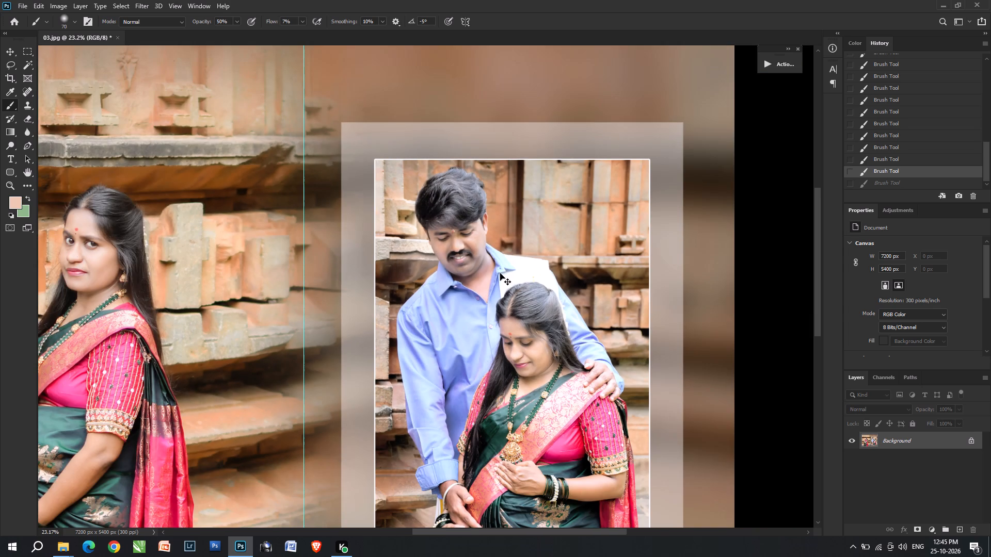
key(ctrl+s)
Examine the whole 03.jpg sheet, checking the retouching on the large portrait and the framed couple photo.
alt+scroll(500, 273, down, 7)
alt+scroll(500, 273, up, 4)
key(space)
scroll(504, 272, down, 1)
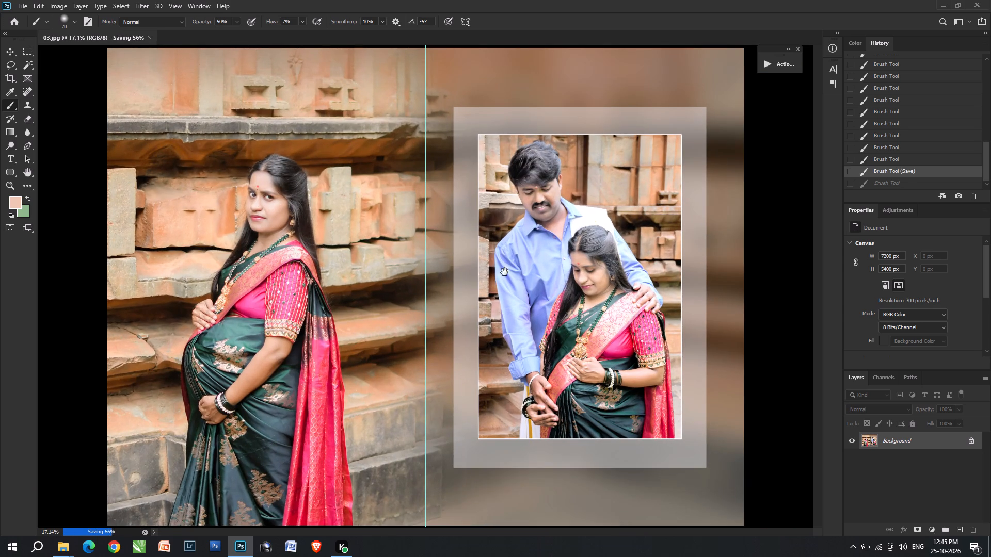
scroll(504, 272, down, 2)
alt+scroll(518, 276, up, 2)
text(vv)
key(space)
drag(547, 273, 502, 255)
alt+scroll(547, 292, up, 4)
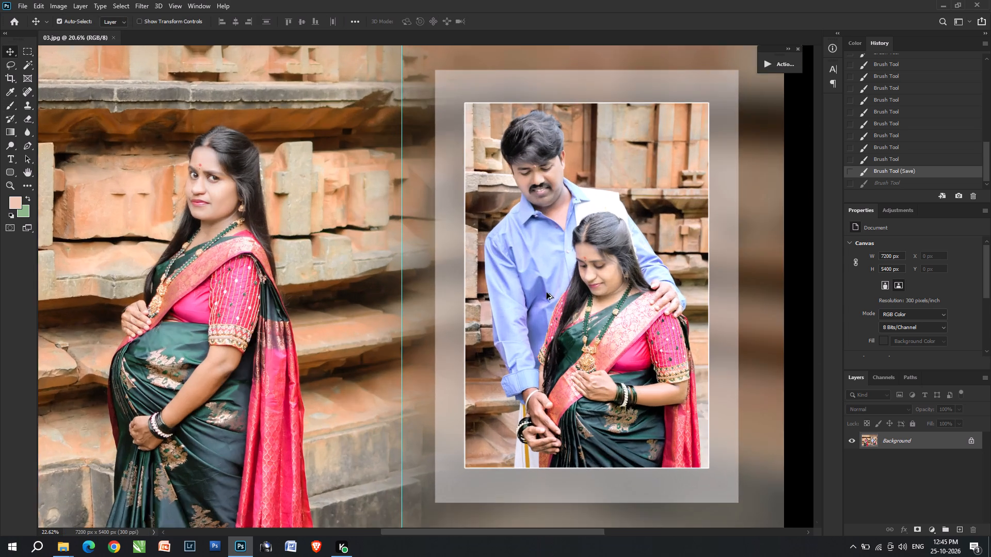
alt+scroll(547, 293, down, 7)
alt+scroll(548, 299, up, 4)
alt+scroll(518, 286, down, 7)
alt+scroll(519, 286, up, 6)
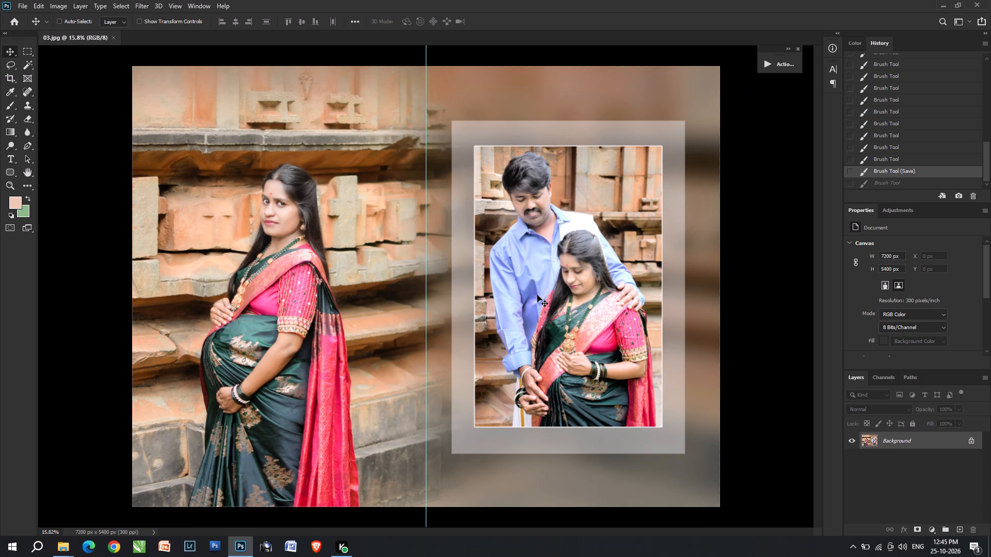
Close 03.jpg and open sheet 03-1 from the jpg folder in Photoshop.
key(ctrl+w)
key(alt+Tab)
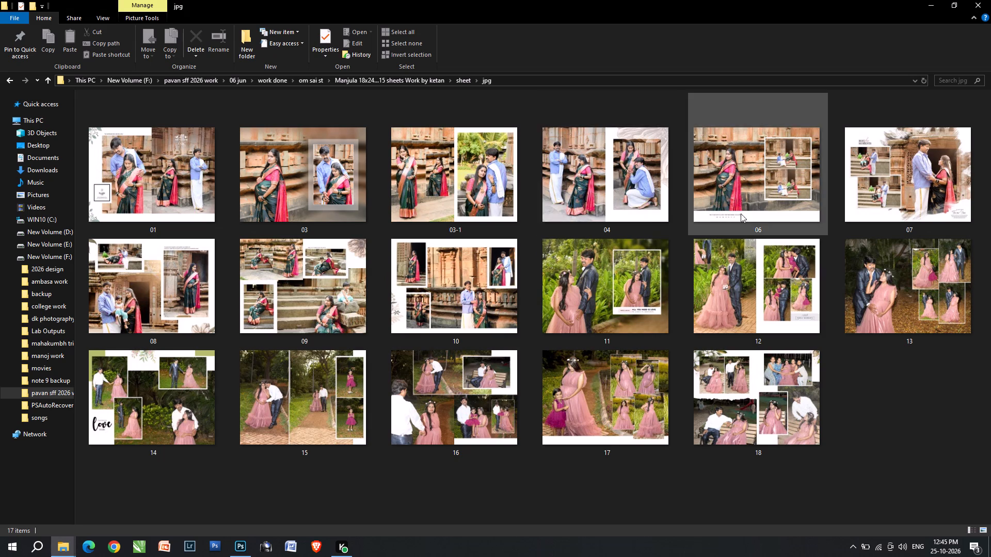
click(467, 165)
drag(436, 220, 446, 220)
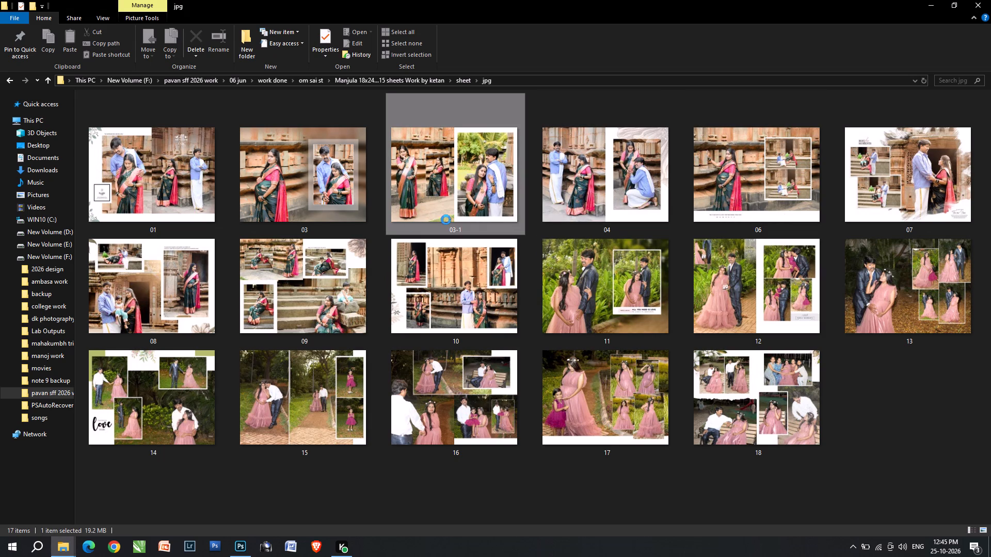
drag(446, 220, 404, 270)
key(alt+Tab)
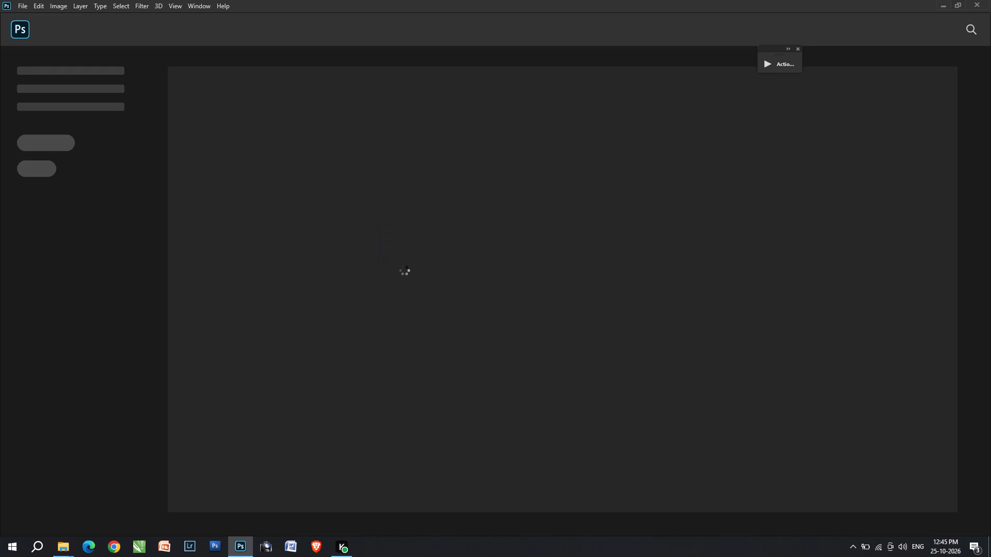
click(404, 270)
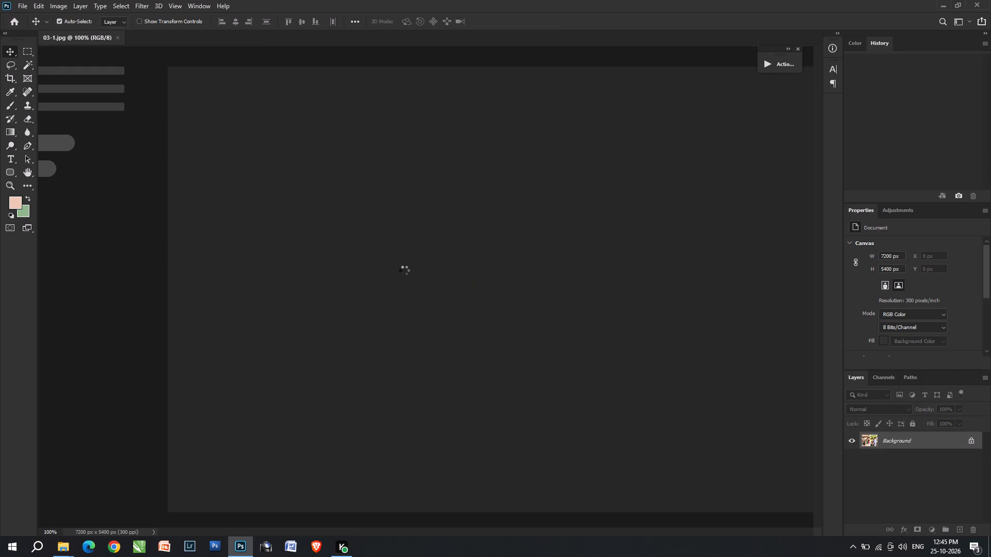
Sample the forehead tone of the woman resting her face on her hand and smooth her forehead with the size 70 brush.
alt+scroll(133, 198, up, 20)
alt+scroll(133, 198, up, 3)
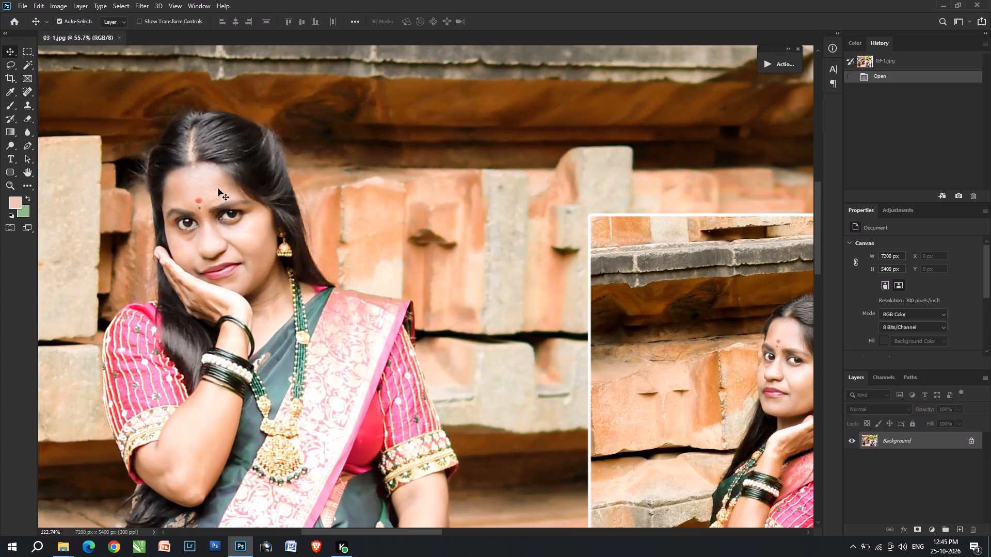
alt+scroll(218, 189, up, 9)
key(b)
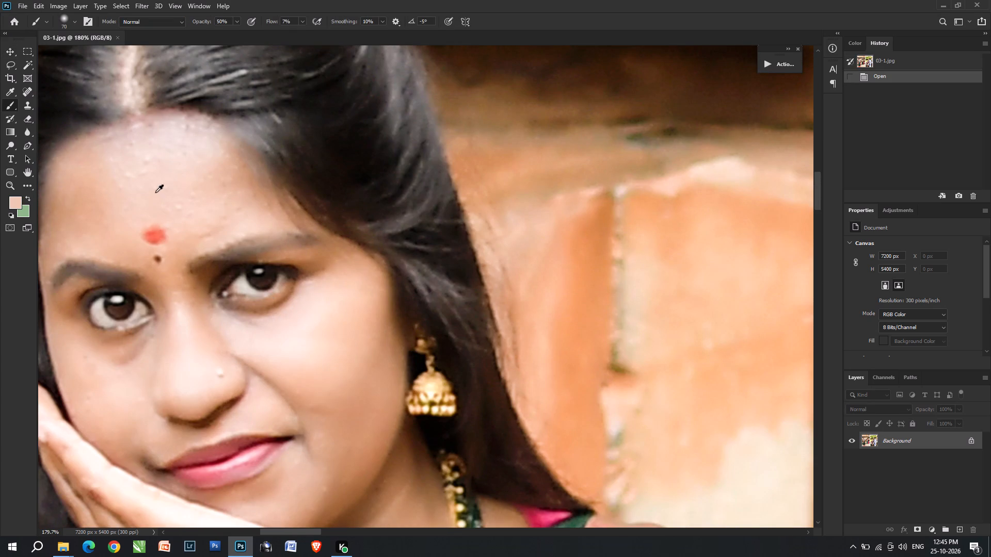
alt+click(99, 189)
alt+click(115, 213)
drag(111, 191, 80, 190)
drag(80, 190, 181, 165)
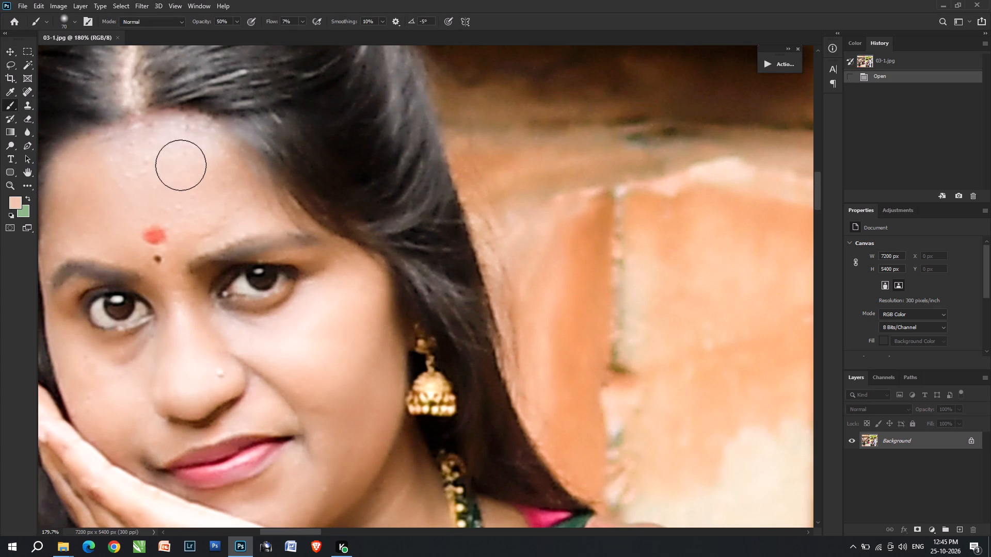
drag(181, 165, 198, 153)
drag(198, 153, 143, 199)
Smooth the same woman's nose, both cheeks and under-eye areas with soft brush strokes.
drag(173, 303, 172, 362)
drag(107, 356, 109, 444)
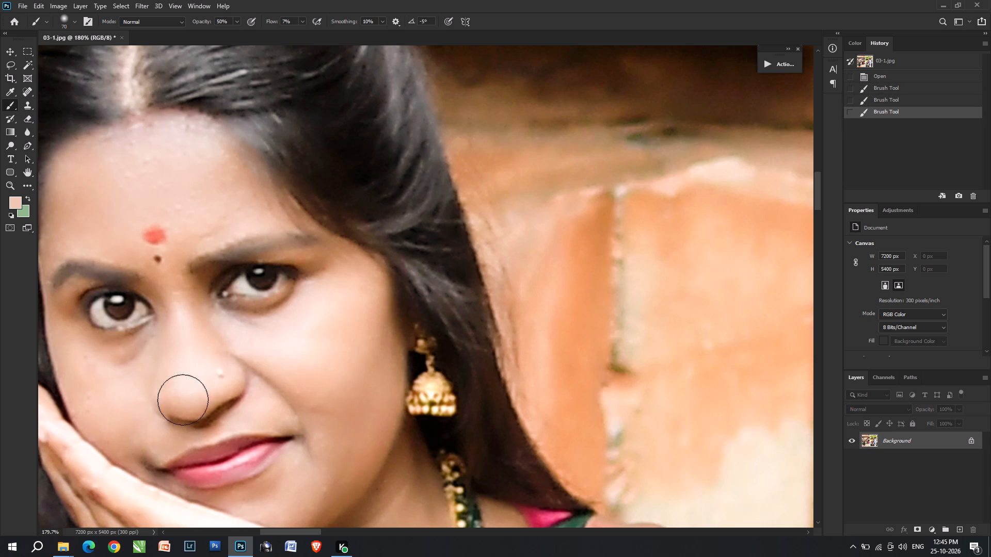
drag(310, 344, 314, 315)
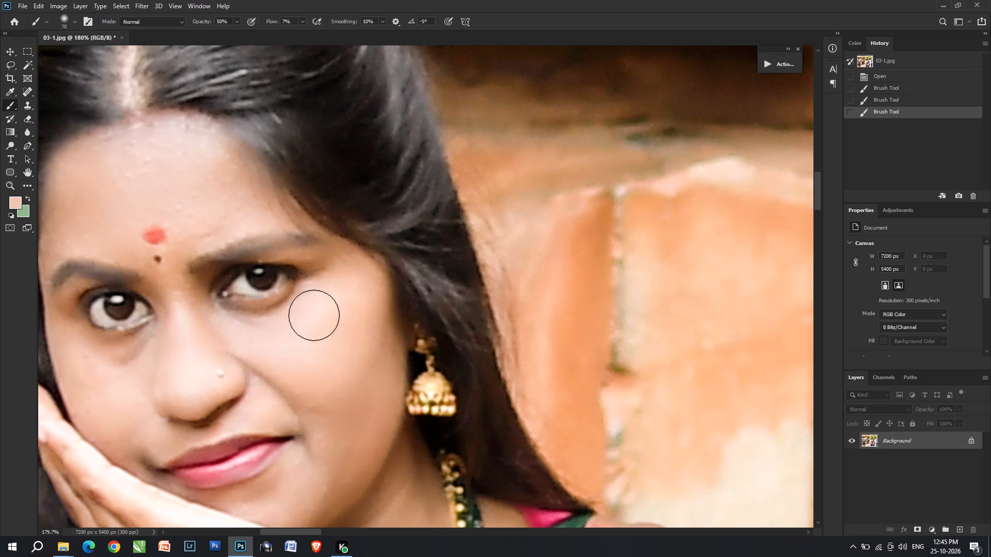
drag(314, 315, 382, 288)
drag(382, 288, 347, 368)
drag(264, 334, 181, 353)
drag(180, 339, 106, 403)
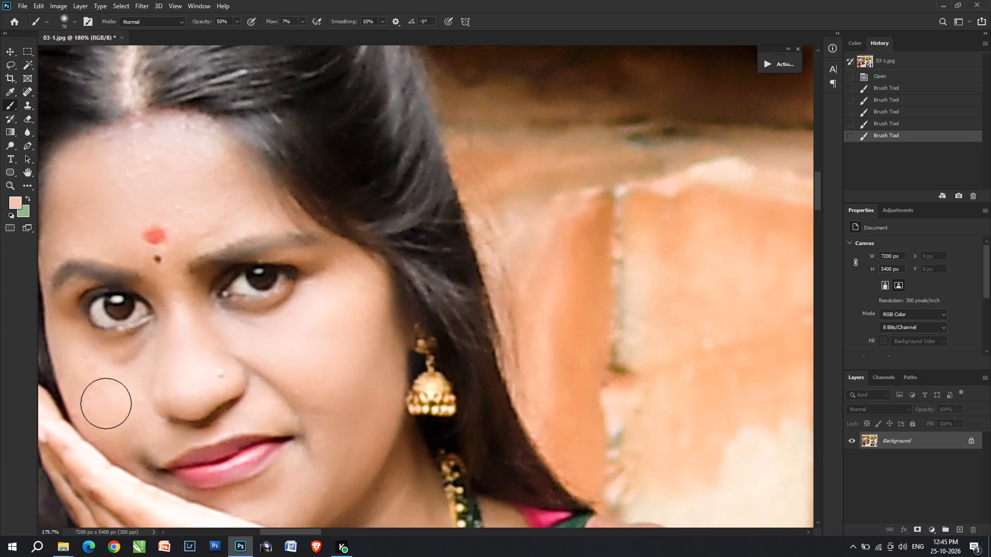
drag(106, 403, 89, 383)
drag(59, 313, 133, 479)
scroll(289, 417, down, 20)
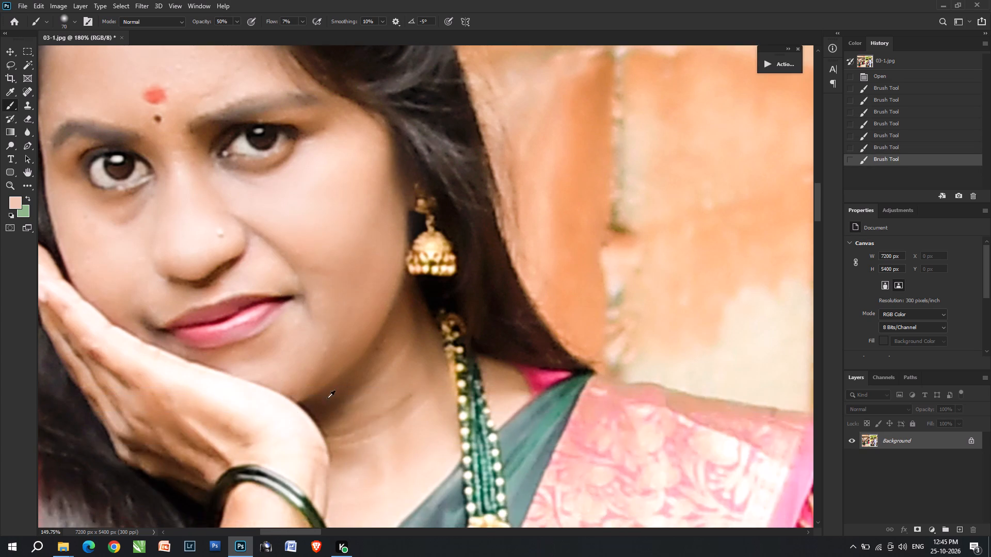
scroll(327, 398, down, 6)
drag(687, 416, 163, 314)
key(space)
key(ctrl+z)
Resample the skin tone of the woman resting her face on her hand and smooth her cheek, nose and forehead further.
alt+scroll(343, 347, up, 2)
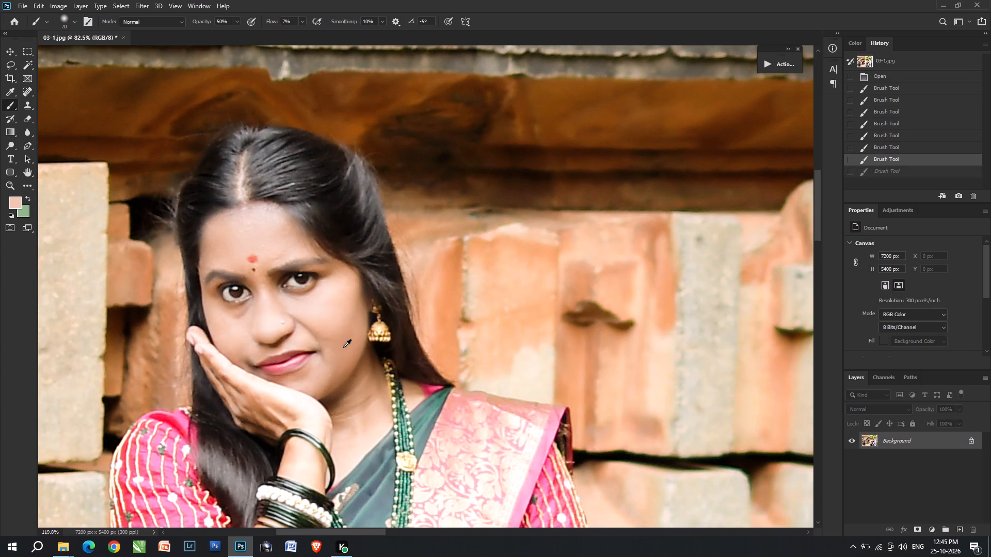
alt+scroll(343, 347, up, 5)
alt+click(326, 277)
alt+click(322, 288)
drag(319, 272, 345, 272)
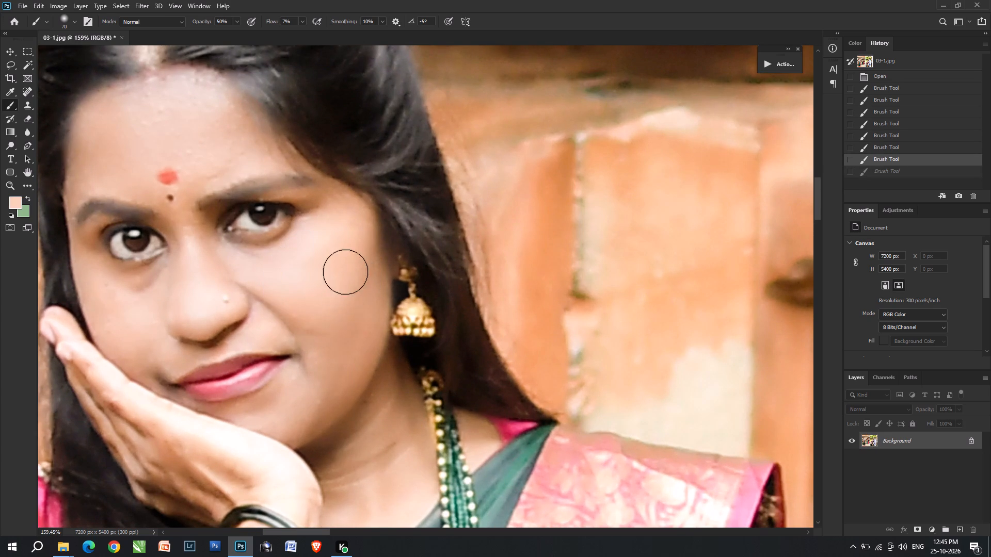
drag(345, 272, 267, 277)
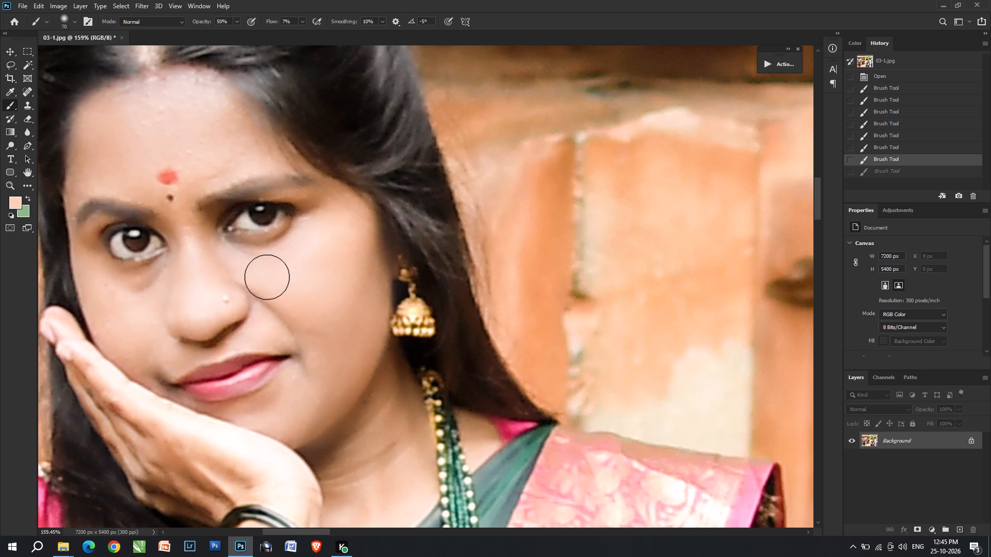
drag(267, 277, 215, 267)
drag(185, 249, 197, 290)
drag(183, 176, 150, 137)
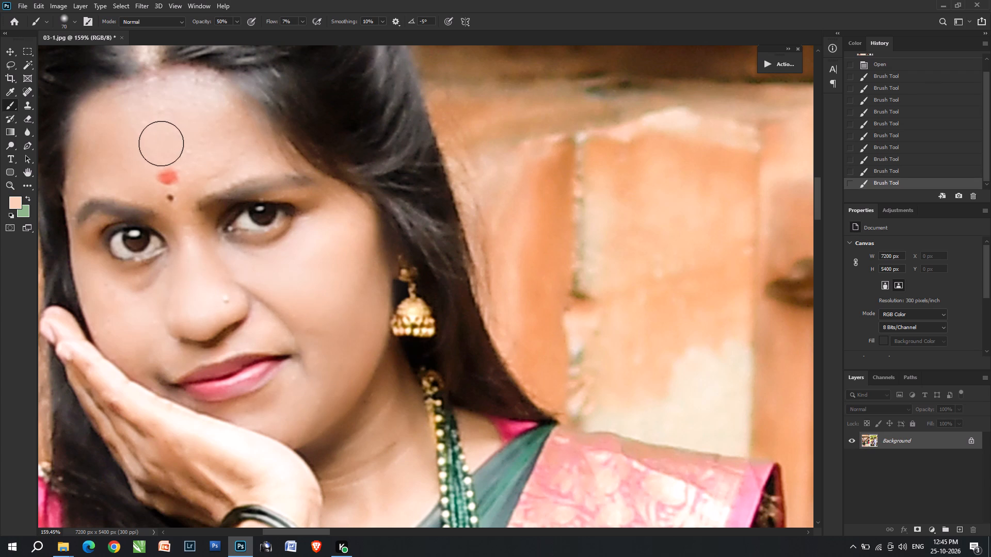
Smooth the same woman's jawline, neck and the cheek beside her supporting hand with soft brush strokes.
alt+scroll(166, 153, up, 1)
alt+scroll(171, 154, down, 3)
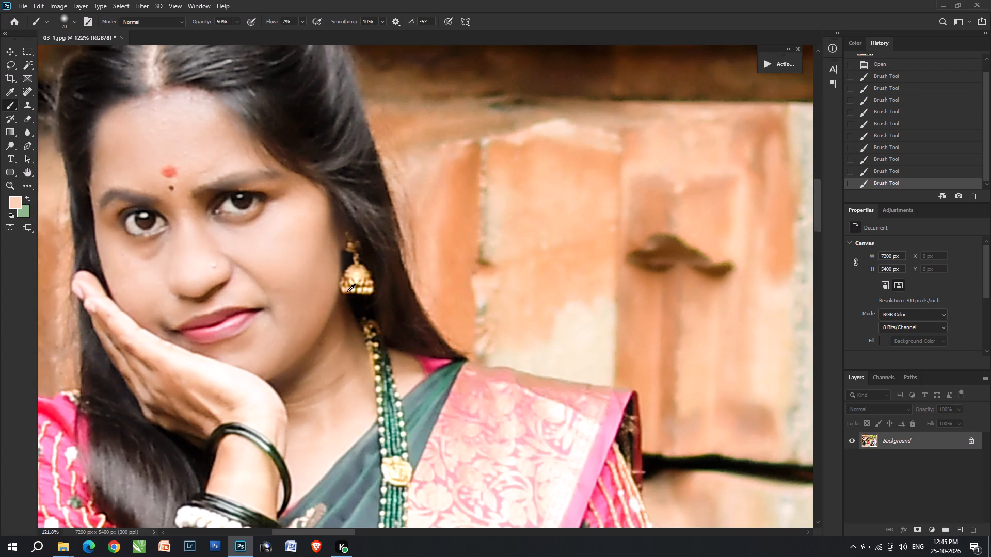
alt+scroll(347, 291, down, 2)
drag(332, 250, 269, 339)
drag(289, 359, 323, 370)
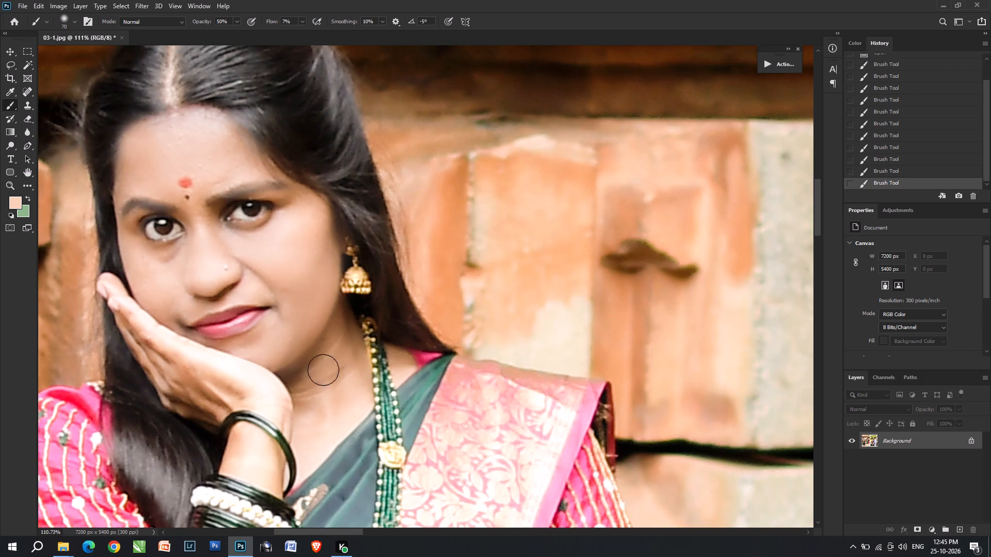
drag(323, 370, 345, 421)
drag(345, 421, 277, 362)
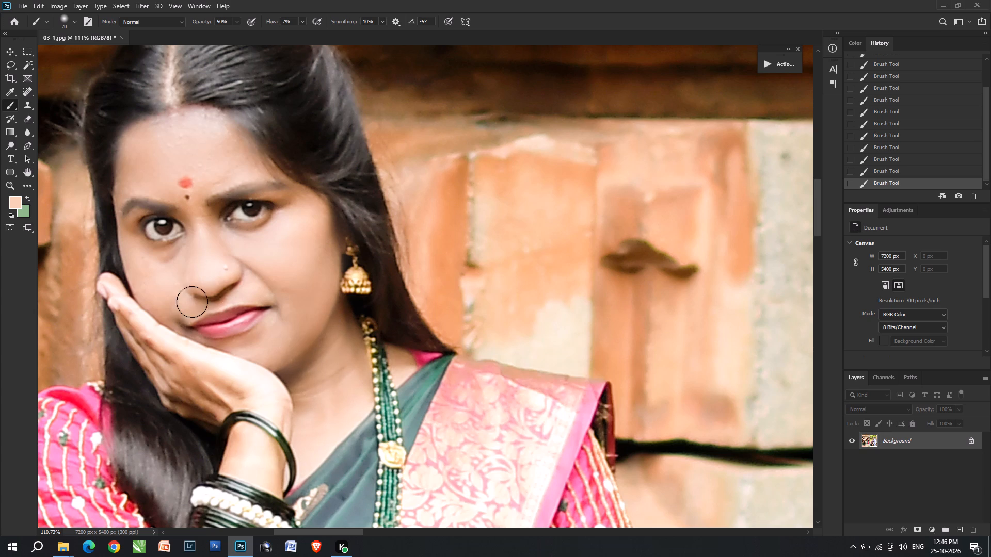
drag(145, 287, 110, 225)
Sample the cheek tone in the white-framed inset portrait and smooth the woman's cheek, jaw and chin, reducing the brush to size 50.
alt+scroll(251, 272, down, 15)
key(space)
drag(631, 305, 603, 288)
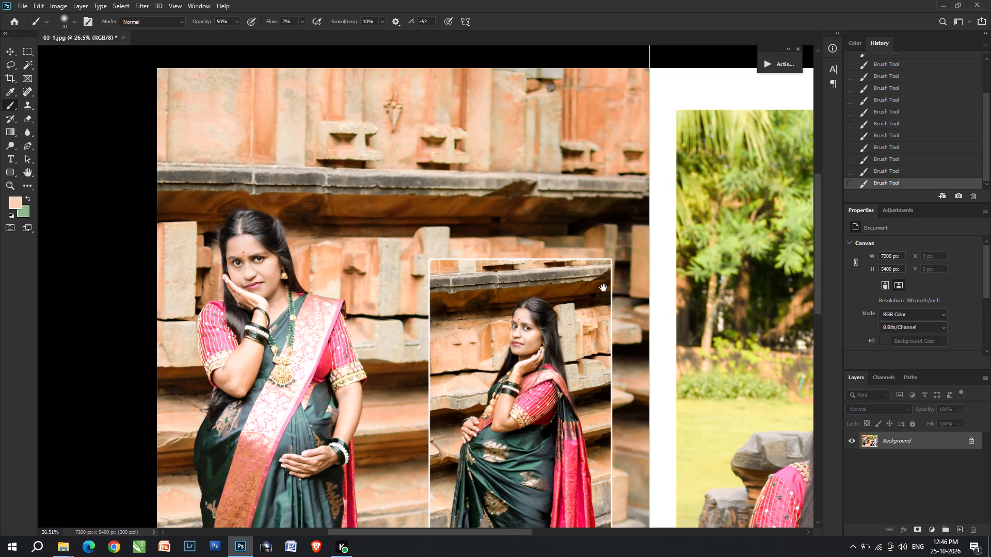
drag(603, 288, 582, 242)
alt+scroll(518, 239, up, 20)
alt+click(455, 291)
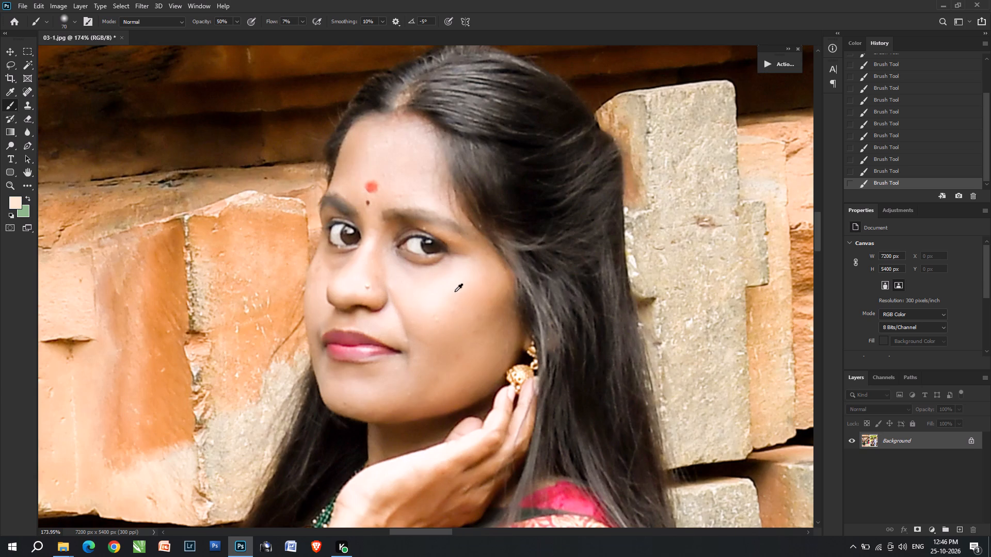
alt+click(451, 302)
drag(450, 293, 437, 323)
key(bracketleft)
key(bracketleft)
drag(431, 295, 430, 395)
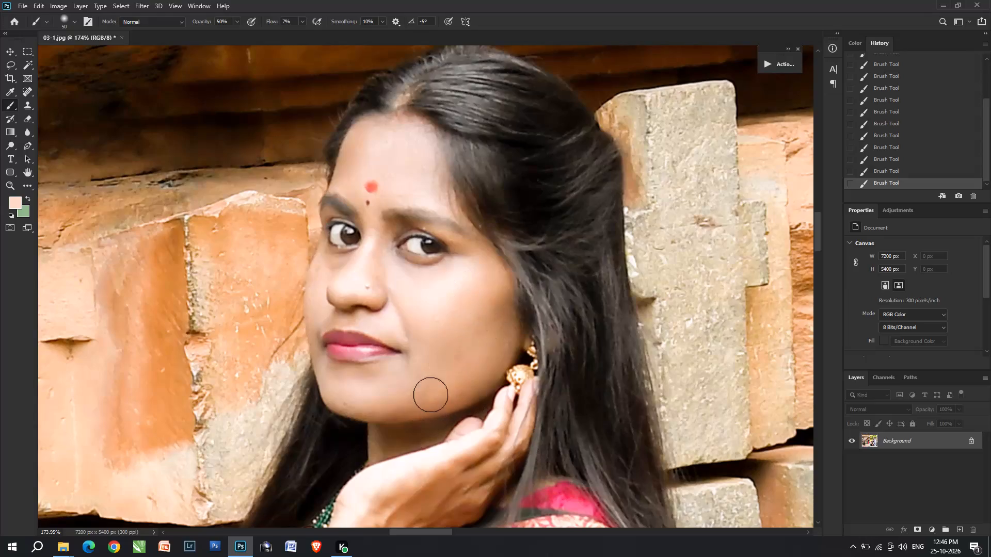
drag(430, 395, 338, 411)
Smooth the nose, the far cheek and the forehead of the woman in the inset portrait.
drag(338, 411, 401, 298)
drag(364, 236, 337, 308)
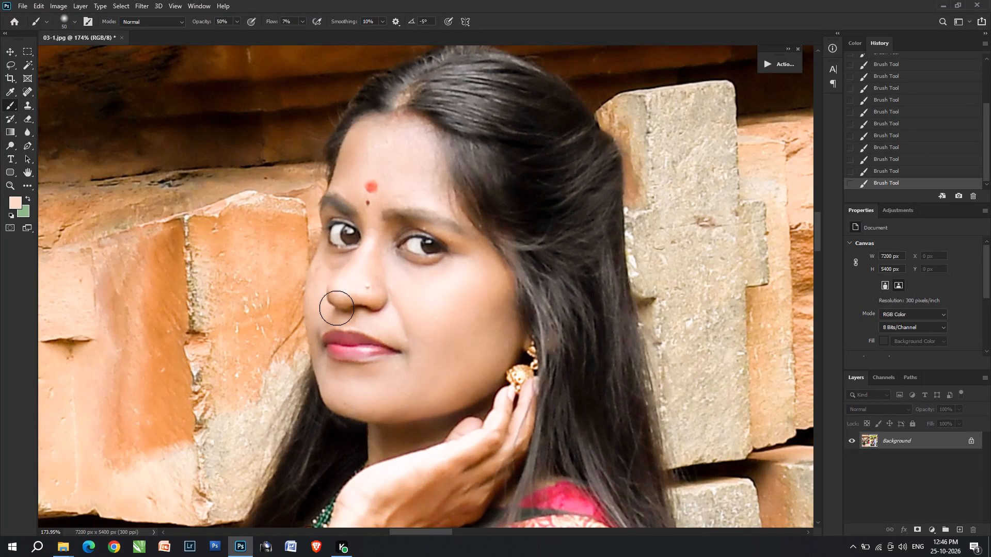
drag(337, 308, 326, 303)
drag(308, 270, 329, 354)
drag(409, 126, 403, 143)
drag(403, 143, 476, 157)
Sample the cheek tone of the woman in the garden couple photo and smooth her cheek with the brush enlarged to size 80.
alt+scroll(469, 161, down, 17)
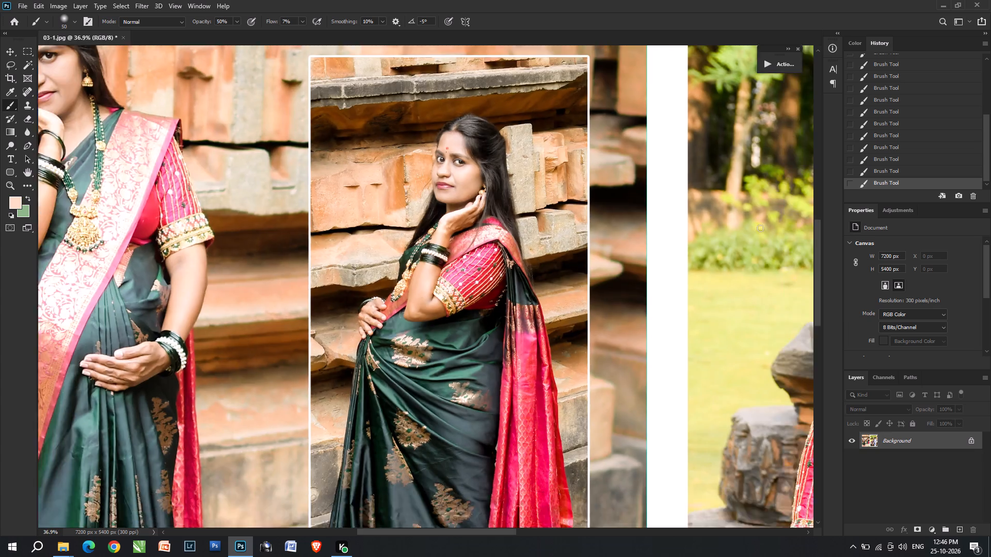
key(space)
key(space)
key(space)
key(space)
key(space)
key(space)
key(space)
drag(732, 232, 274, 204)
scroll(460, 268, up, 14)
alt+click(442, 261)
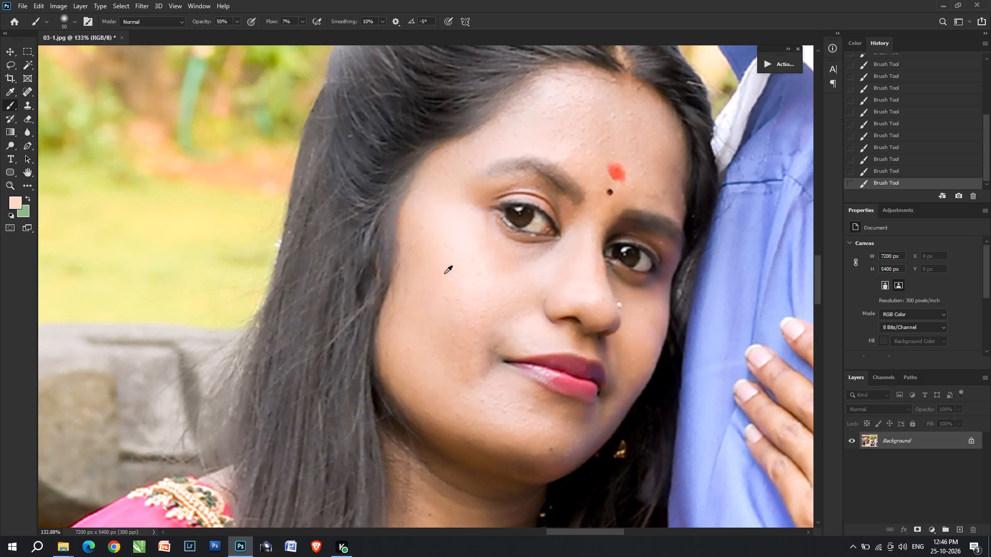
drag(443, 266, 471, 247)
text(]]])
drag(469, 252, 435, 296)
Smooth the same woman's temple, jawline, under-eye area and forehead with soft brush strokes.
drag(435, 296, 461, 180)
drag(461, 179, 434, 428)
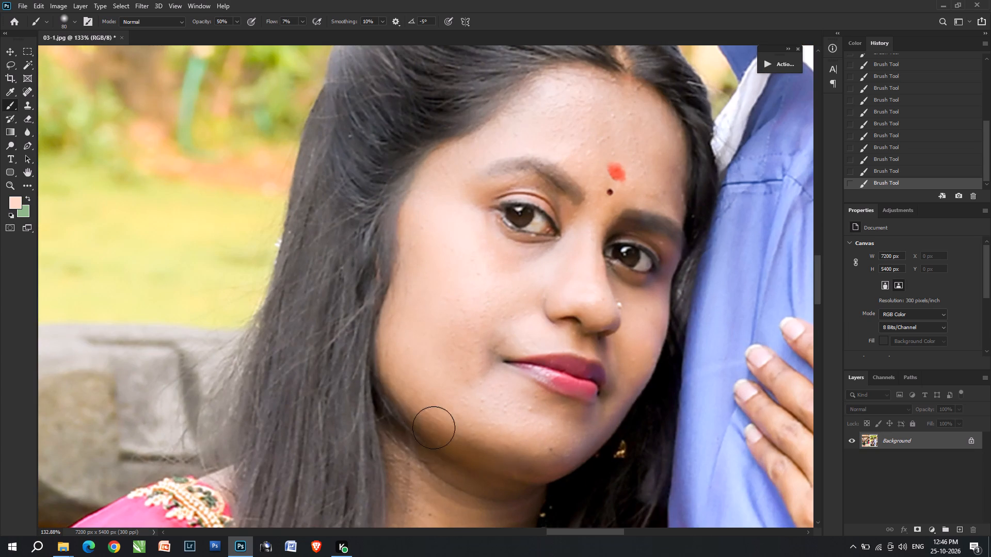
drag(434, 428, 494, 266)
drag(494, 266, 619, 163)
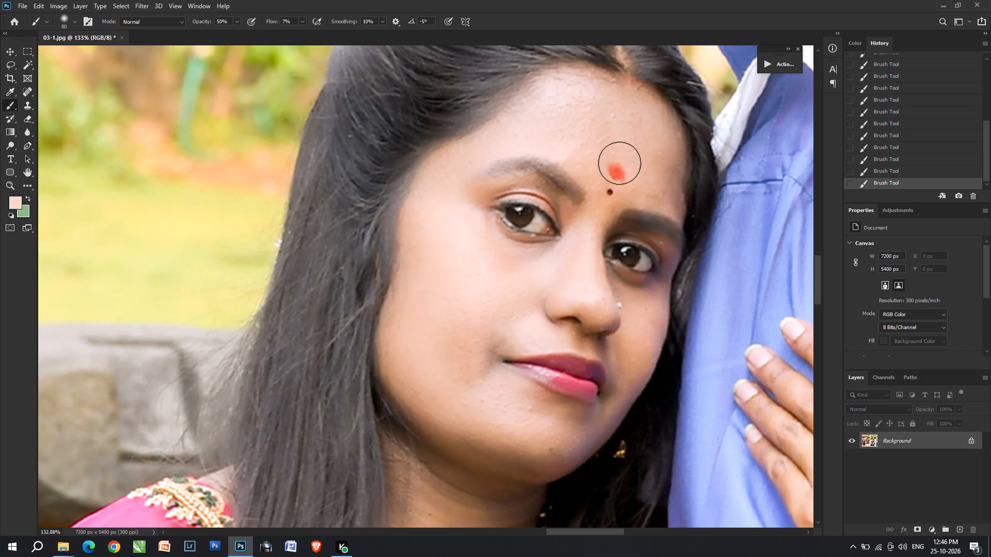
drag(619, 163, 347, 238)
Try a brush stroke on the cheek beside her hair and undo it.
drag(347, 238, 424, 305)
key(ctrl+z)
Smooth her near cheek and jaw, the area under the far eye, the nose and the forehead above the eyebrows.
drag(457, 191, 469, 429)
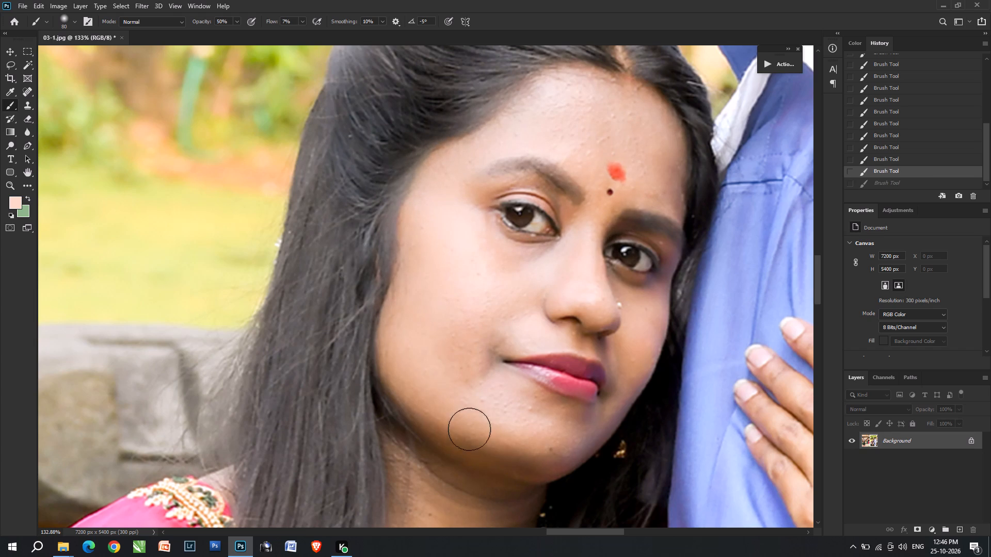
drag(469, 429, 637, 288)
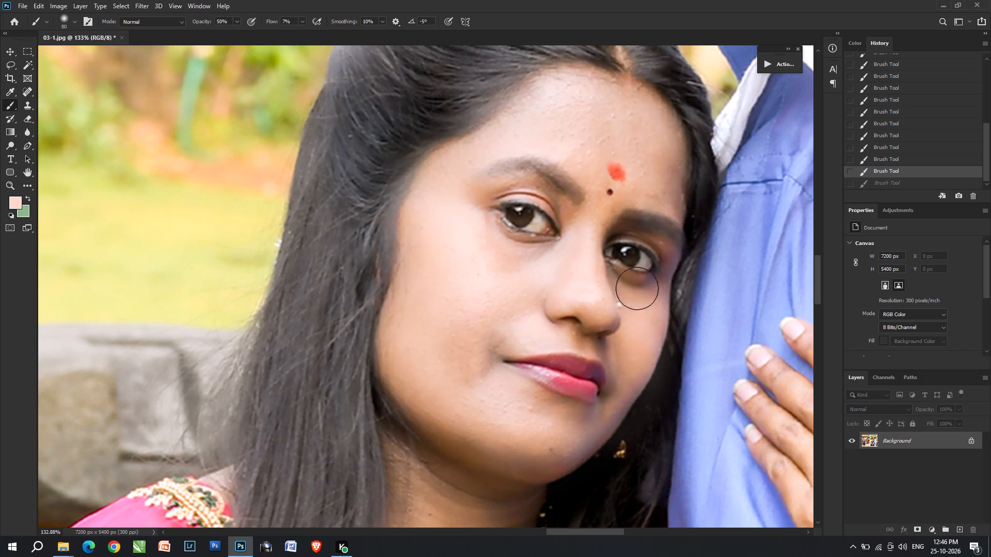
drag(637, 288, 637, 292)
drag(610, 261, 460, 355)
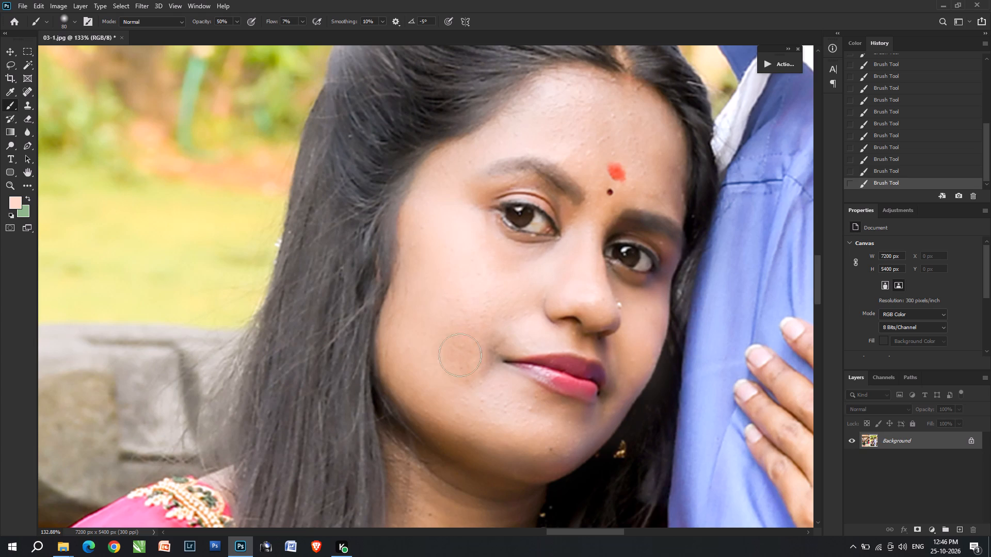
drag(460, 355, 582, 253)
drag(604, 146, 493, 139)
drag(493, 139, 600, 187)
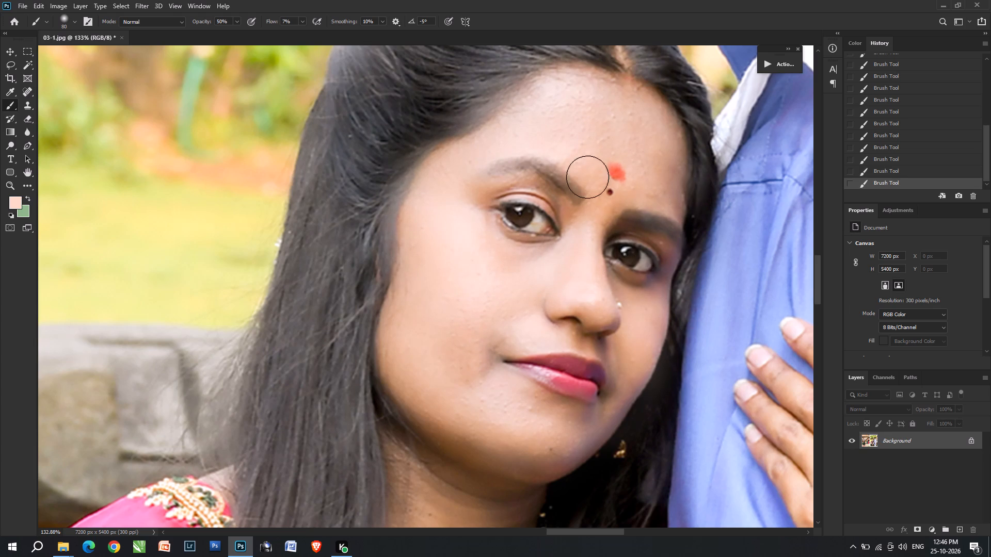
Sample the cheek tone of the man in the blue shirt and smooth his cheek and jaw with the size 80 brush.
alt+scroll(588, 193, down, 15)
alt+middle_click(572, 242)
key(space)
drag(738, 224, 599, 327)
alt+scroll(482, 187, up, 14)
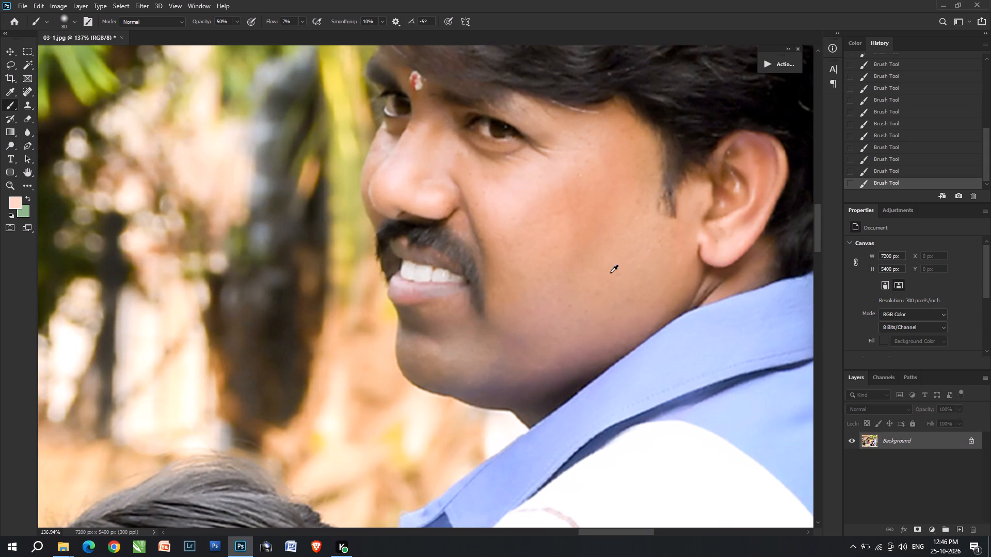
alt+click(617, 265)
drag(592, 218, 504, 324)
drag(504, 324, 517, 238)
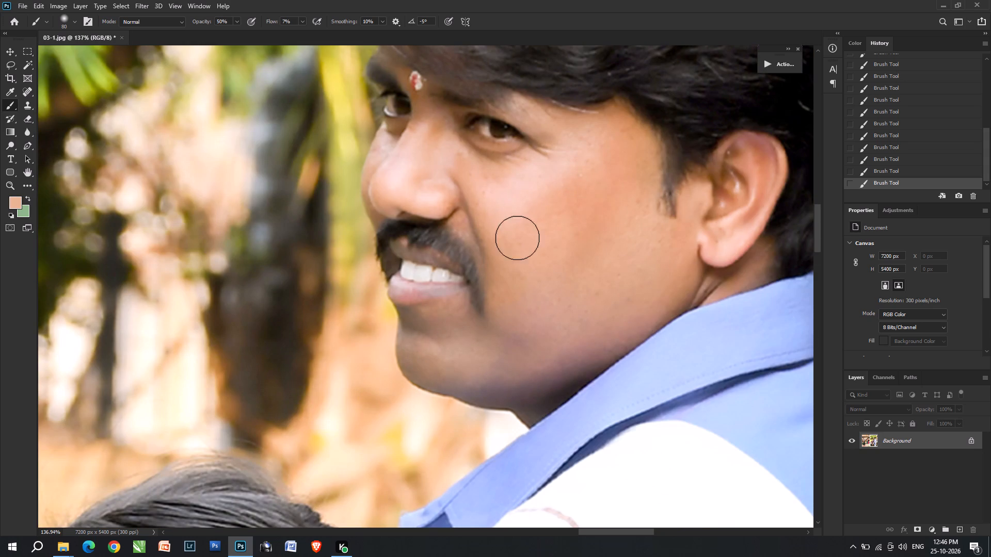
drag(517, 238, 592, 243)
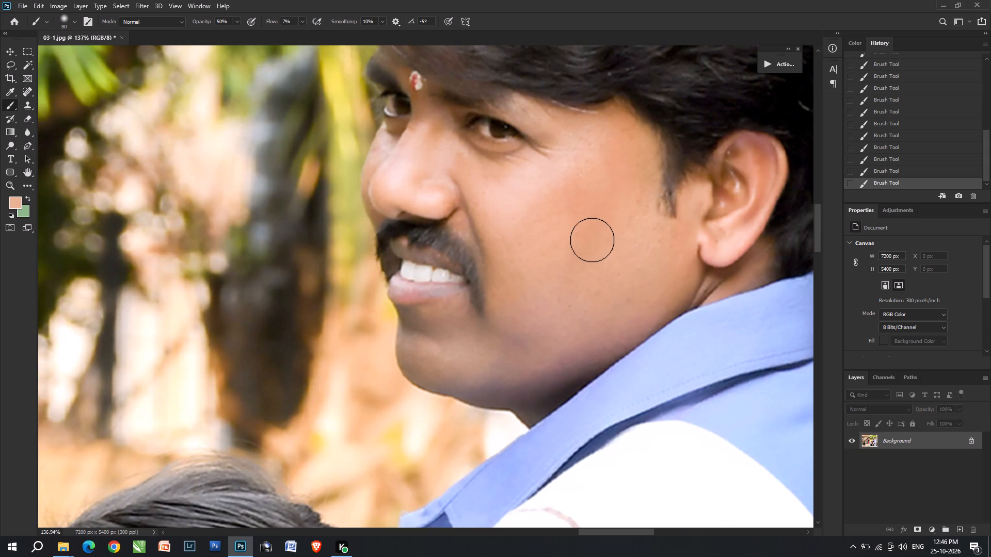
Enlarge the brush to size 90 and smooth the man's temple, cheek near the ear, nose, under-eye area and chin.
key(bracketright)
drag(583, 200, 581, 140)
drag(580, 139, 662, 239)
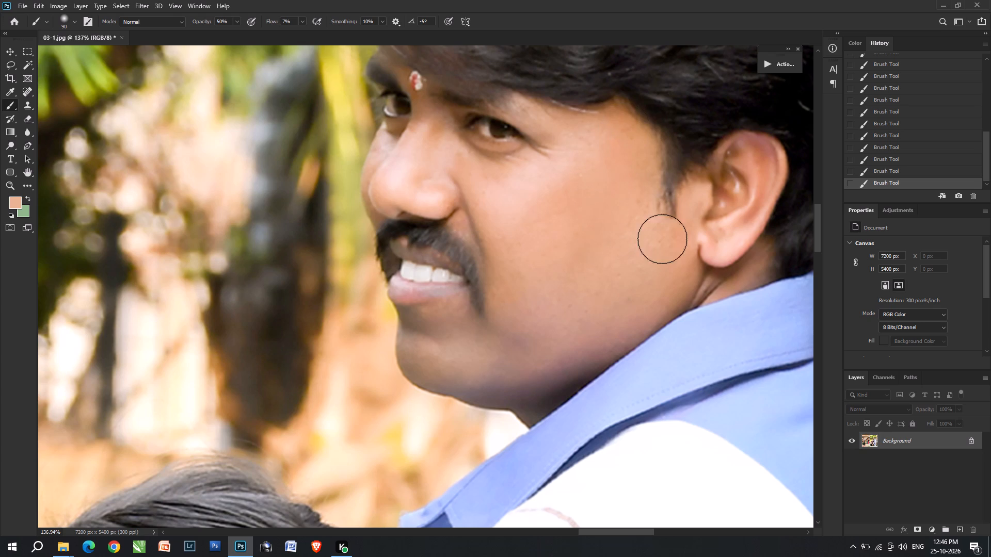
drag(662, 239, 423, 133)
drag(423, 133, 423, 134)
drag(423, 134, 390, 178)
drag(470, 150, 528, 164)
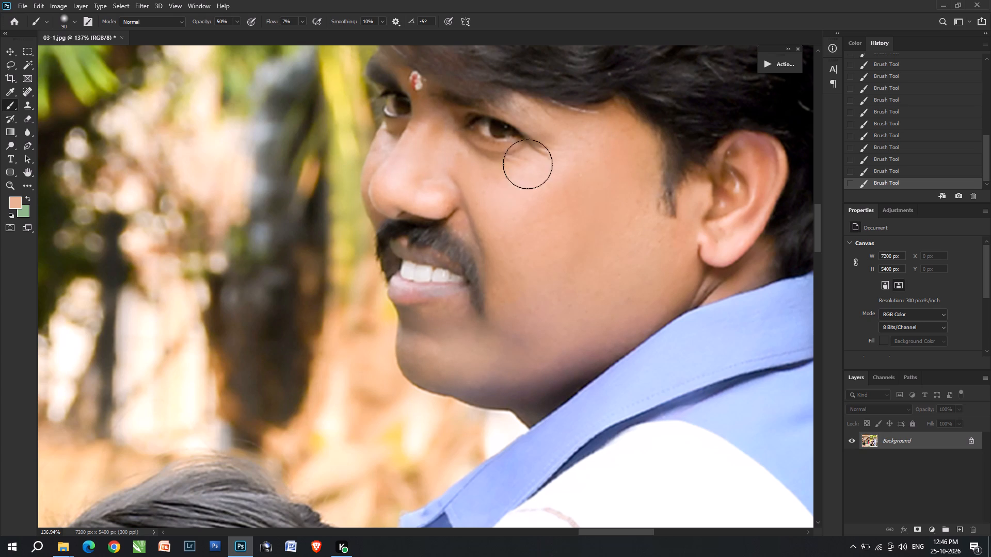
drag(528, 164, 425, 371)
alt+scroll(495, 312, down, 19)
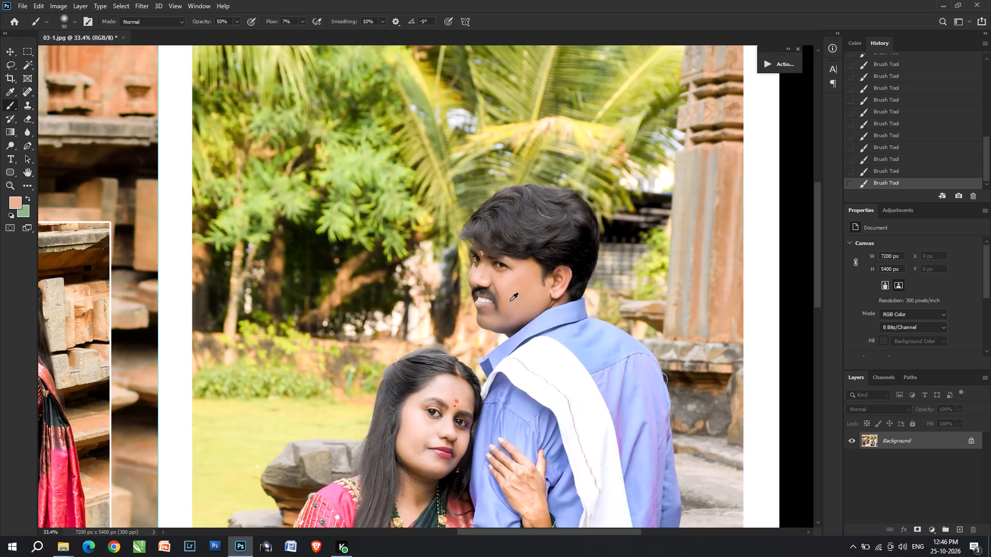
Select the man's moustache and chin area with a feathered rectangular marquee, adjust its tones with Levels, and deselect.
alt+scroll(510, 301, down, 7)
key(v)
alt+scroll(588, 240, up, 12)
key(n)
key(m)
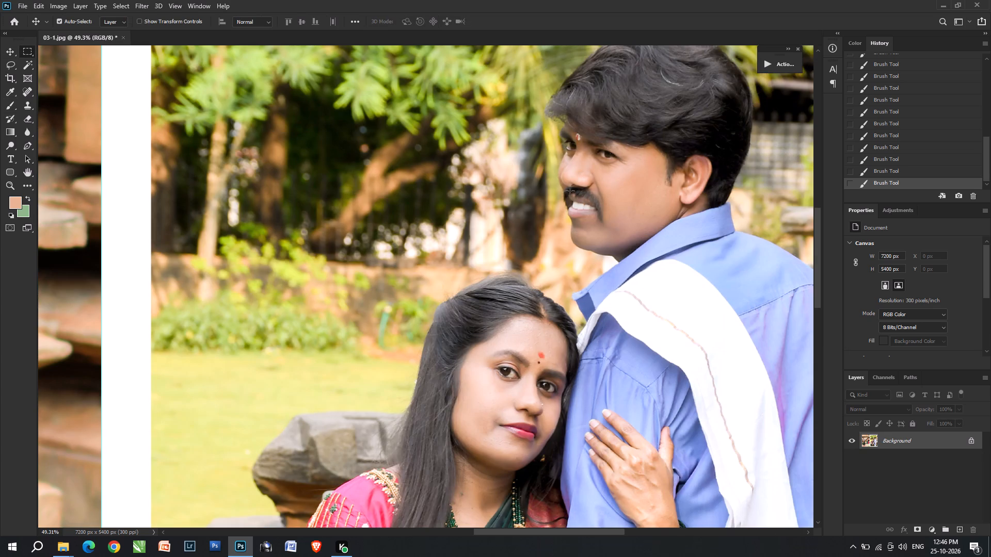
key(m)
drag(551, 184, 614, 256)
key(ctrl+alt+d)
key(apostrophe)
key(Return)
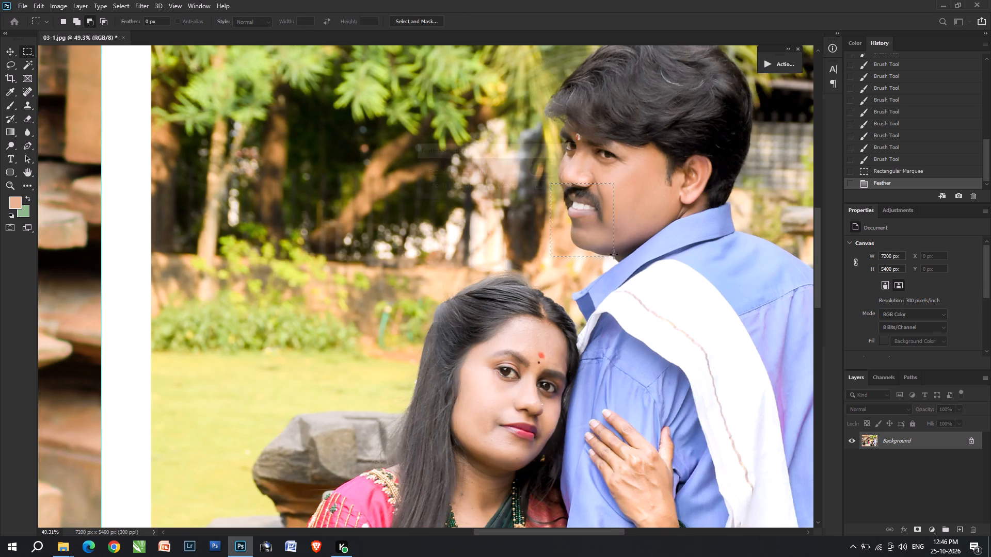
key(ctrl+l)
click(653, 221)
key(Return)
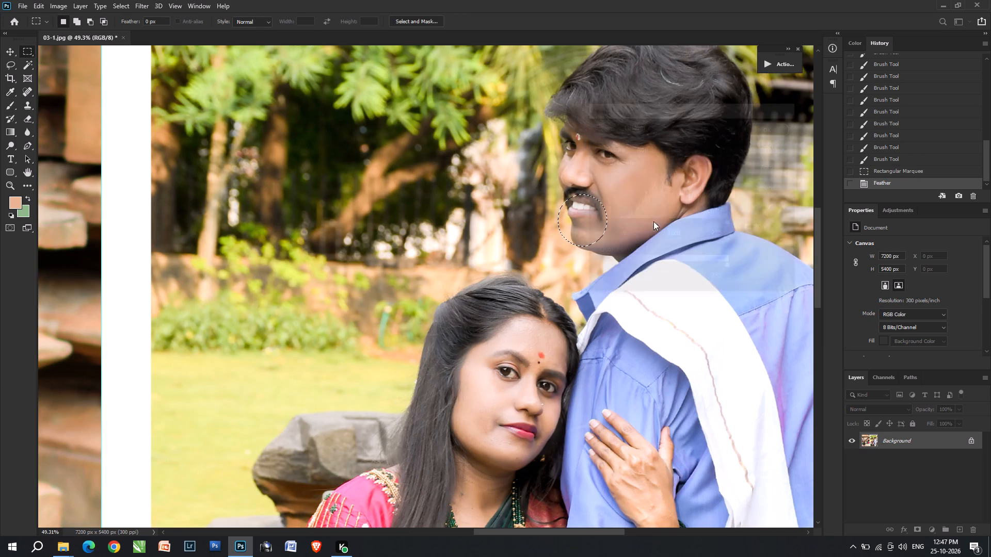
key(ctrl+z)
key(ctrl+shift+z)
key(ctrl+d)
Save the retouched 03-1.jpg sheet and close it.
alt+scroll(653, 221, down, 12)
key(v)
alt+scroll(653, 221, down, 5)
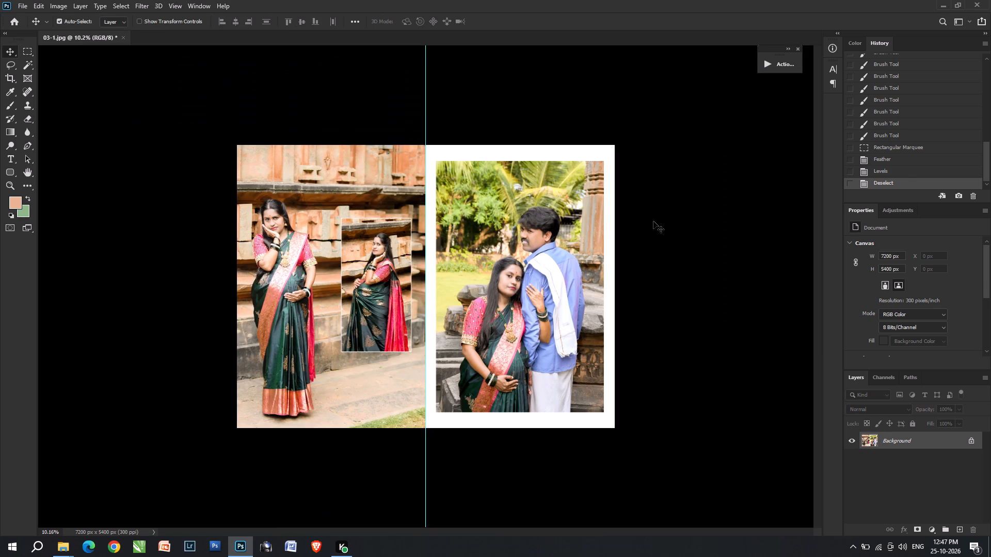
key(ctrl+s)
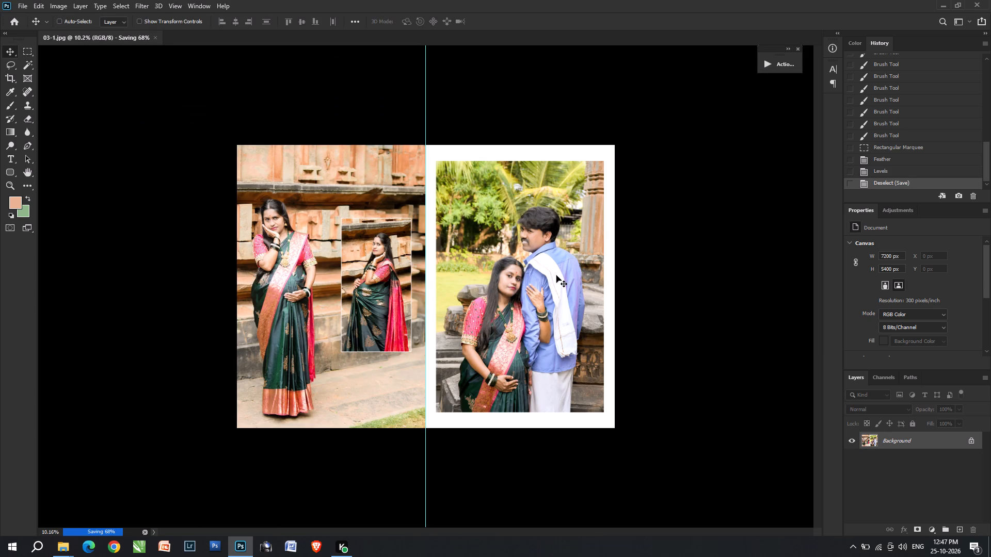
key(ctrl+shift+w)
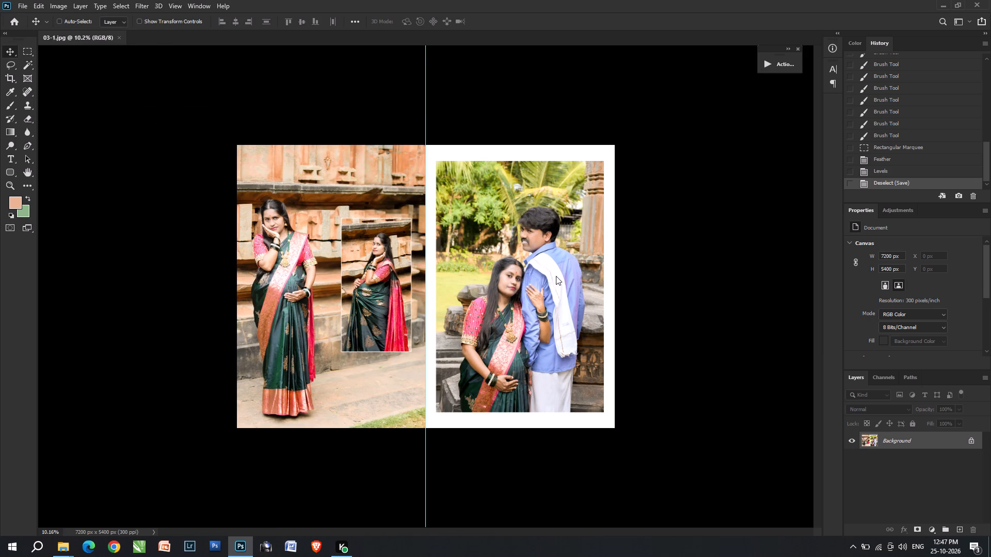
Open sheet 04 from the jpg folder in File Explorer into Photoshop.
key(alt+Tab)
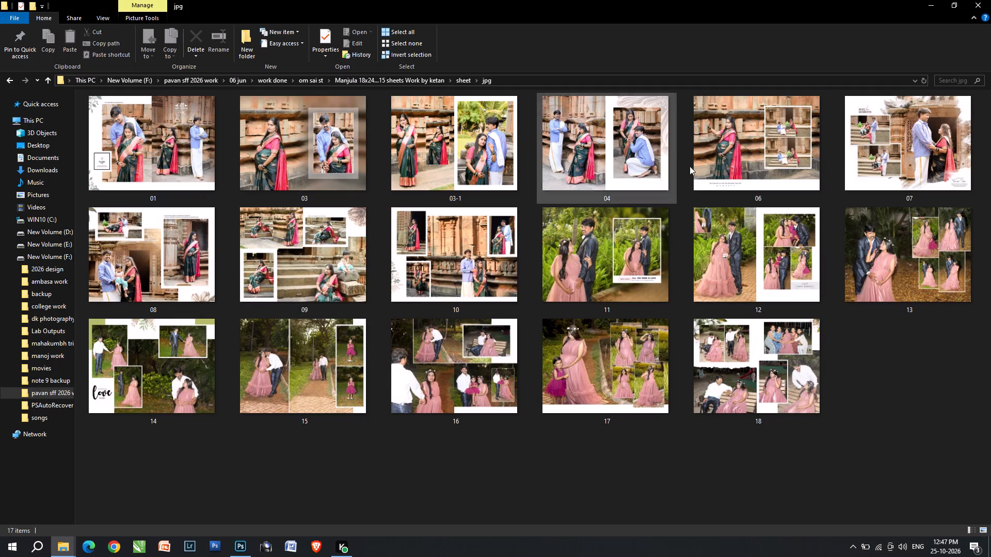
drag(560, 160, 524, 221)
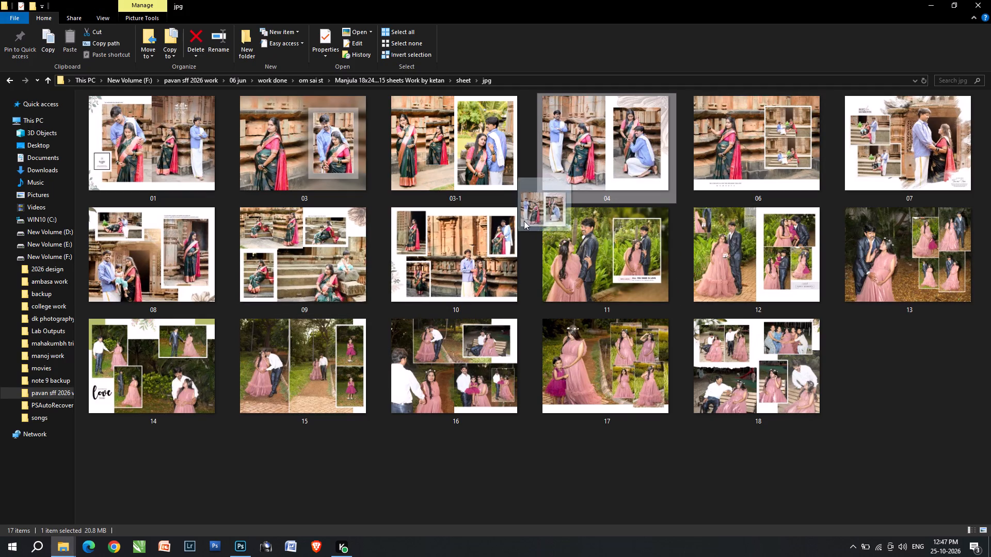
drag(524, 221, 537, 266)
key(alt+Tab)
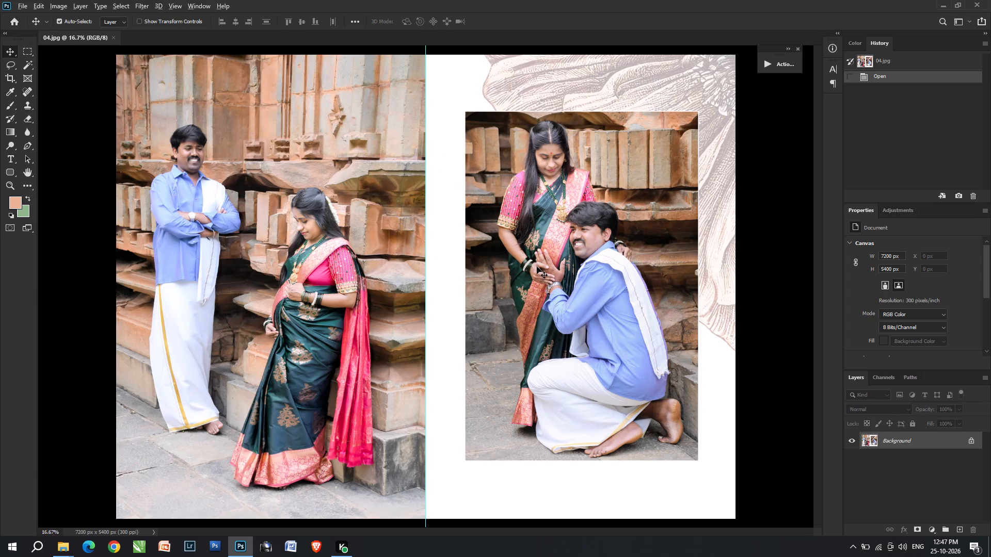
Smooth the facial skin of the woman looking down beside the standing man with the soft low-flow brush.
alt+scroll(251, 202, up, 14)
alt+scroll(401, 267, up, 5)
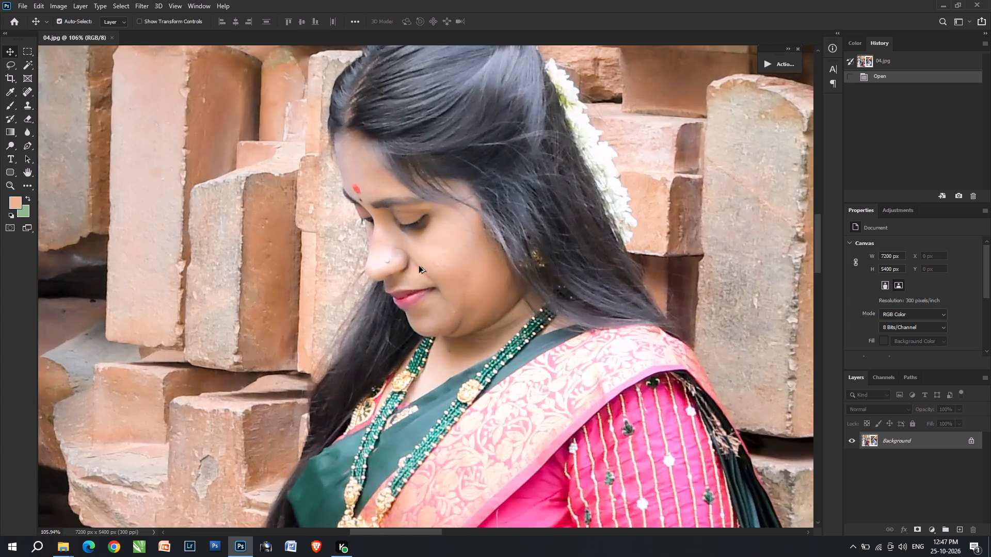
alt+scroll(419, 266, up, 8)
key(b)
scroll(444, 275, up, 3)
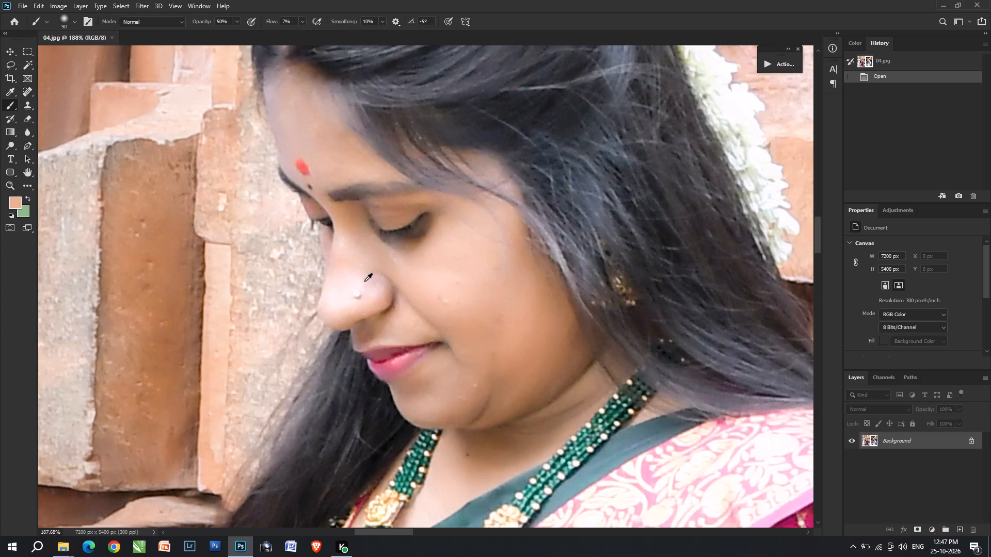
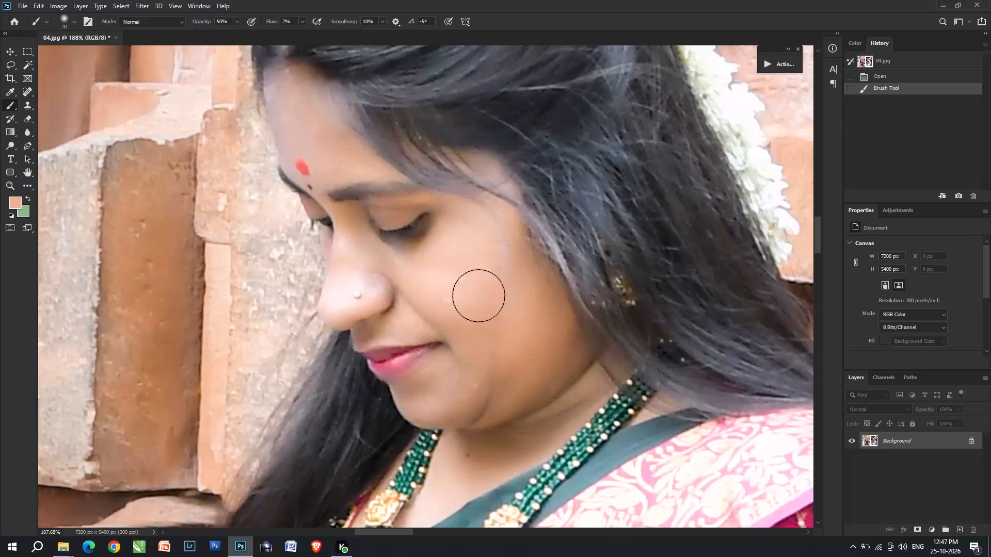
Resample a lighter cheek tone and smooth the woman's cheek, jaw and neck, reducing the soft brush to 50 px.
alt+click(455, 296)
drag(458, 288, 354, 267)
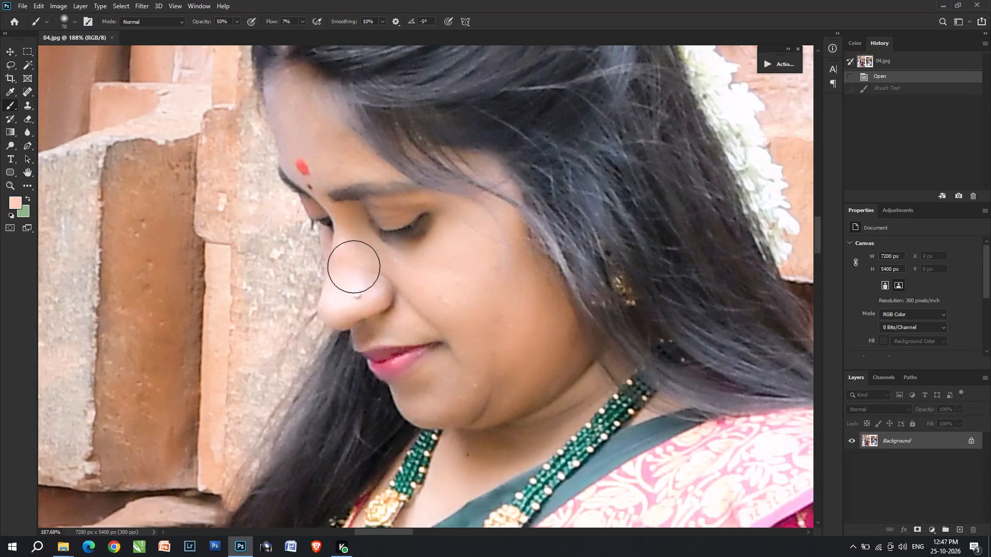
drag(354, 267, 518, 335)
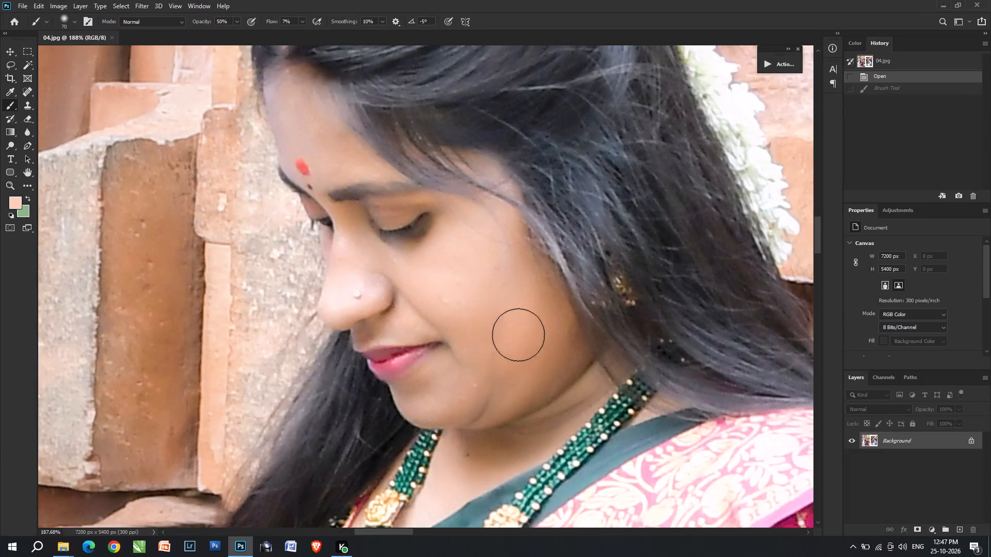
drag(518, 335, 485, 253)
key(bracketleft)
key(bracketleft)
drag(509, 294, 530, 380)
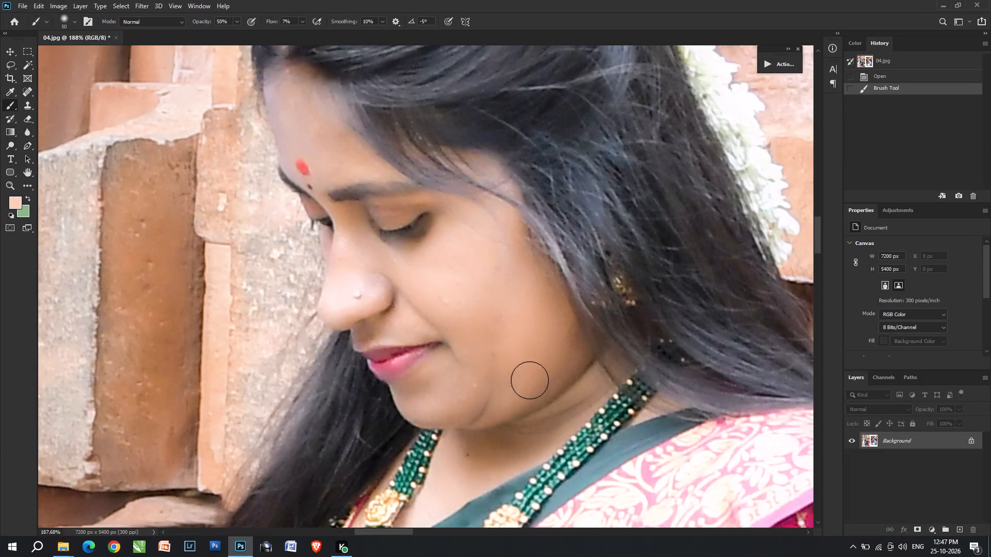
drag(530, 380, 452, 468)
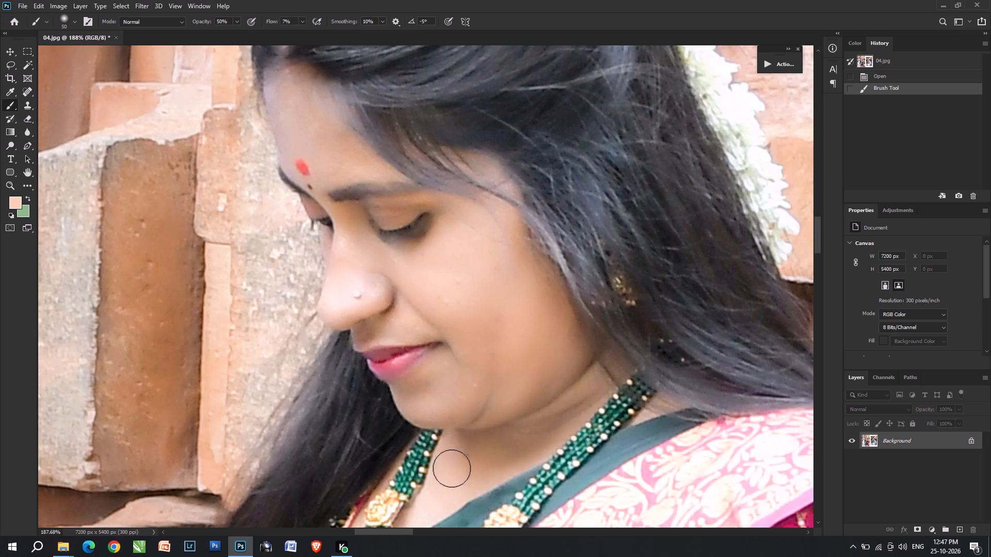
drag(452, 468, 614, 418)
drag(614, 418, 498, 442)
Smooth the skin on the woman's nose, forehead and outer cheek beside the hair with the 50 px soft brush.
drag(457, 371, 460, 296)
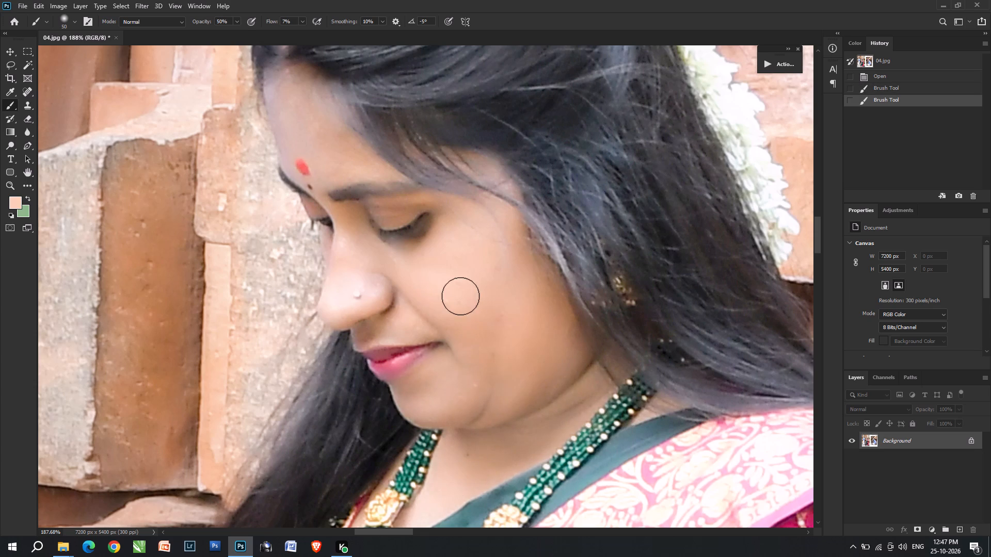
drag(460, 296, 340, 233)
drag(342, 117, 300, 102)
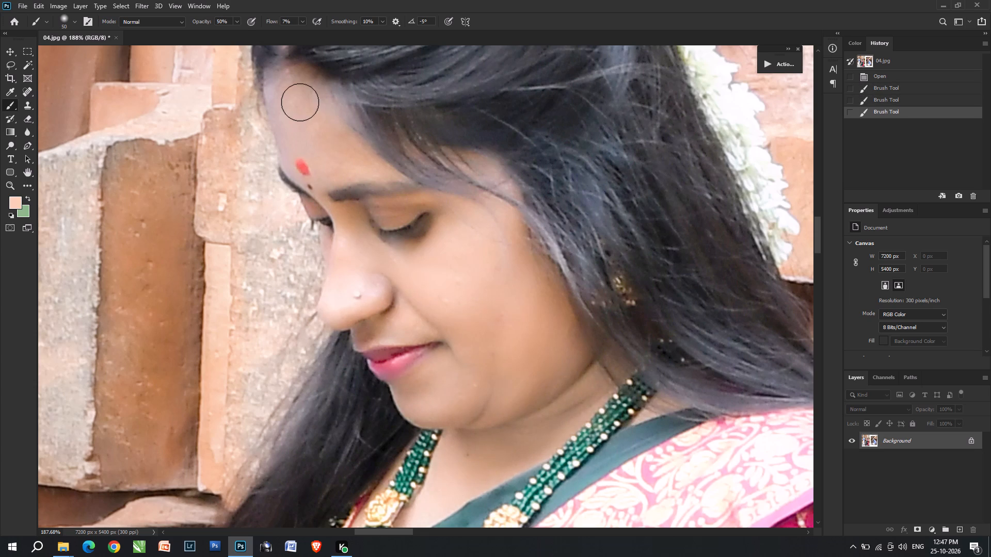
drag(300, 102, 290, 135)
drag(301, 106, 405, 172)
drag(477, 249, 571, 332)
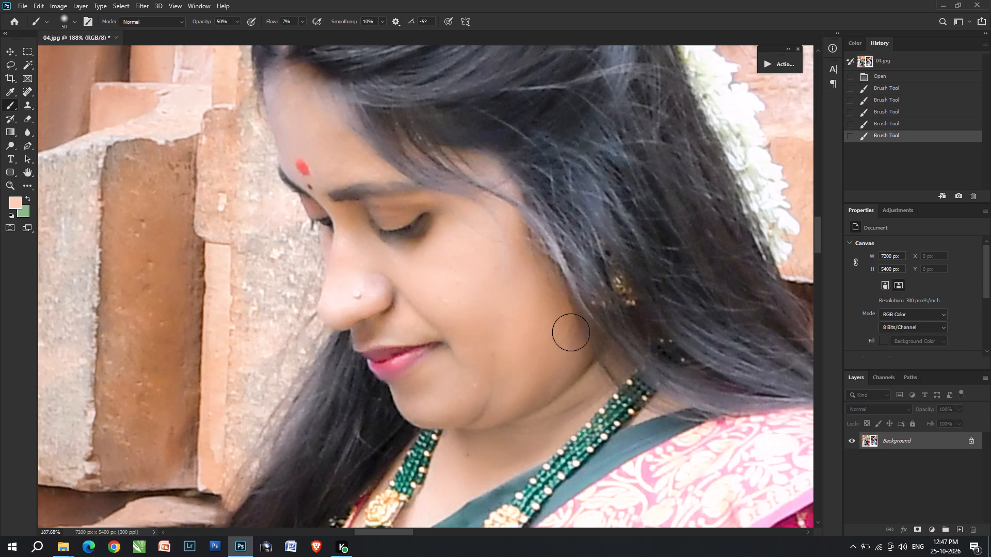
drag(571, 332, 622, 396)
Touch up the woman's neck, cheek, chin and nose bridge with broader strokes of the same soft brush.
alt+scroll(615, 388, down, 15)
alt+scroll(490, 326, up, 8)
drag(522, 354, 565, 325)
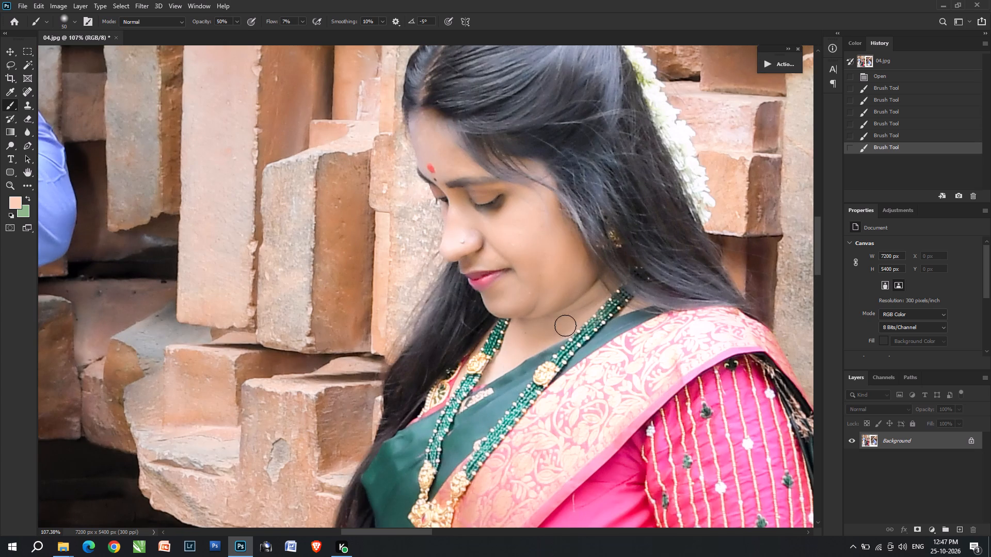
drag(565, 325, 579, 308)
alt+scroll(503, 287, down, 7)
alt+scroll(497, 251, up, 8)
drag(524, 285, 523, 290)
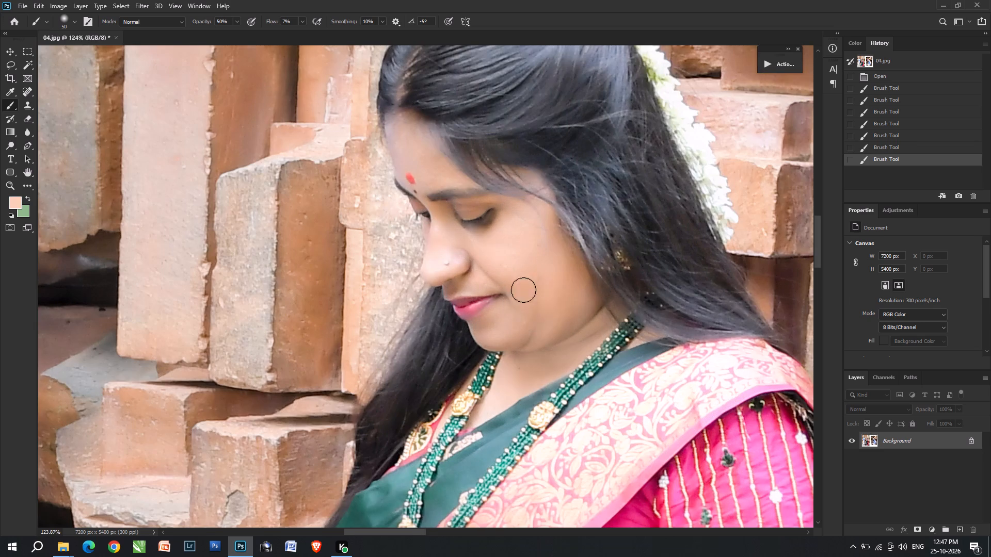
drag(523, 290, 494, 353)
drag(494, 353, 445, 239)
drag(424, 234, 424, 252)
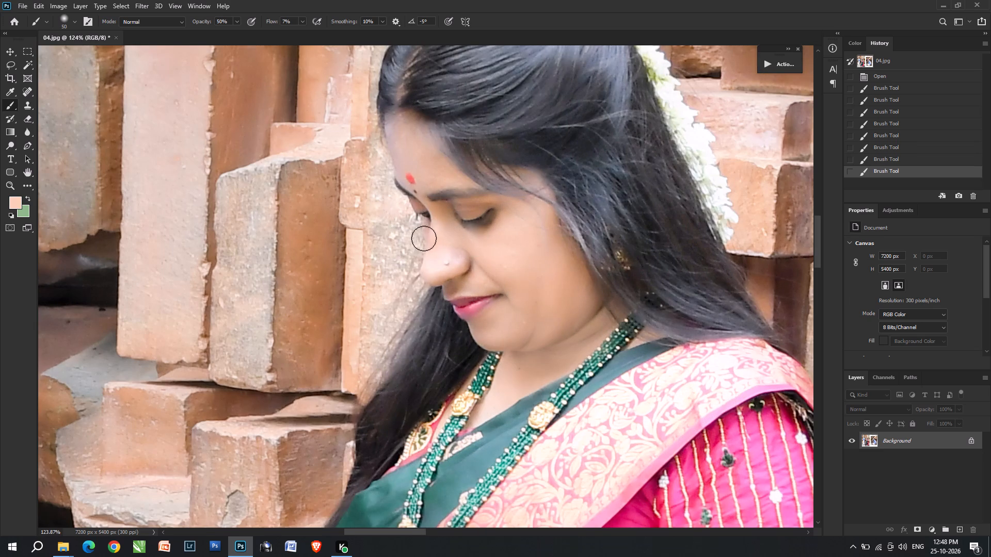
drag(424, 252, 445, 230)
Sample the standing man's cheek tone and smooth his cheeks and jaw with the soft brush at 70 px.
scroll(448, 226, down, 20)
scroll(448, 226, down, 6)
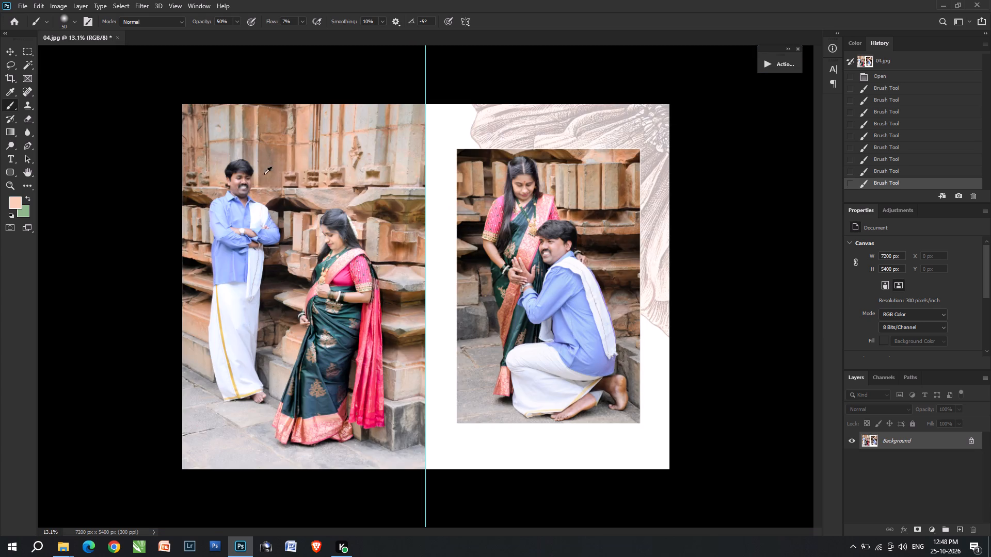
alt+scroll(239, 161, up, 20)
alt+scroll(239, 161, up, 7)
key(space)
drag(163, 241, 579, 186)
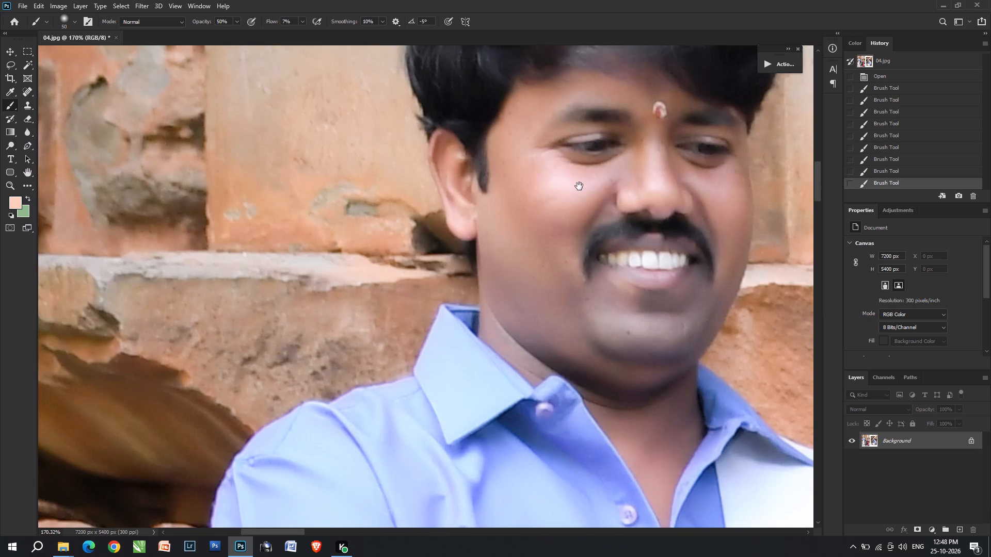
alt+click(553, 170)
alt+click(542, 174)
alt+click(542, 187)
drag(540, 181, 534, 170)
text(]])
drag(534, 170, 561, 310)
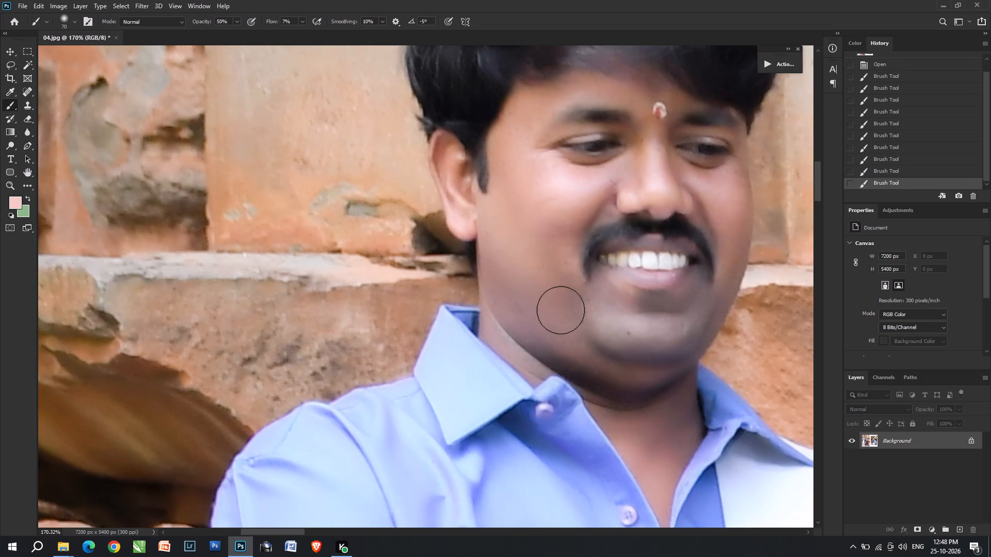
drag(561, 310, 521, 261)
drag(521, 261, 722, 258)
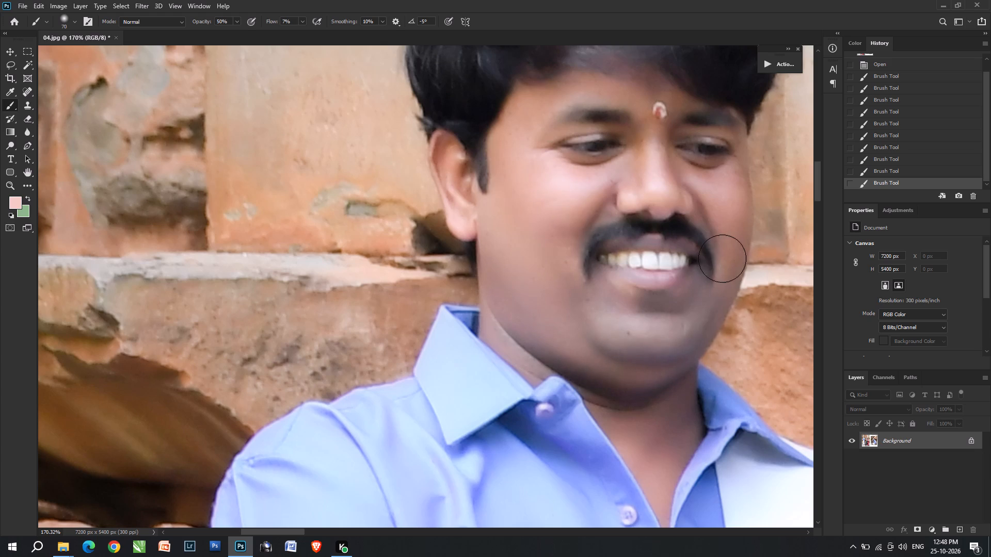
drag(722, 258, 579, 170)
Smooth the standing man's ear, nose, under-eye area, chin and forehead with the soft brush reduced to 50 px.
text([[)
drag(577, 164, 485, 255)
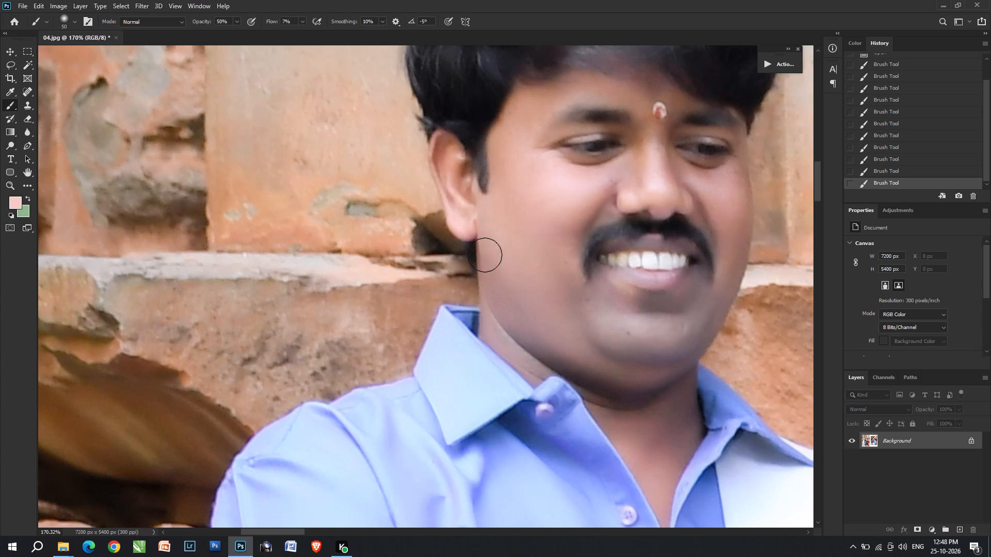
drag(485, 255, 477, 237)
drag(478, 193, 448, 168)
drag(637, 195, 715, 183)
drag(715, 183, 596, 304)
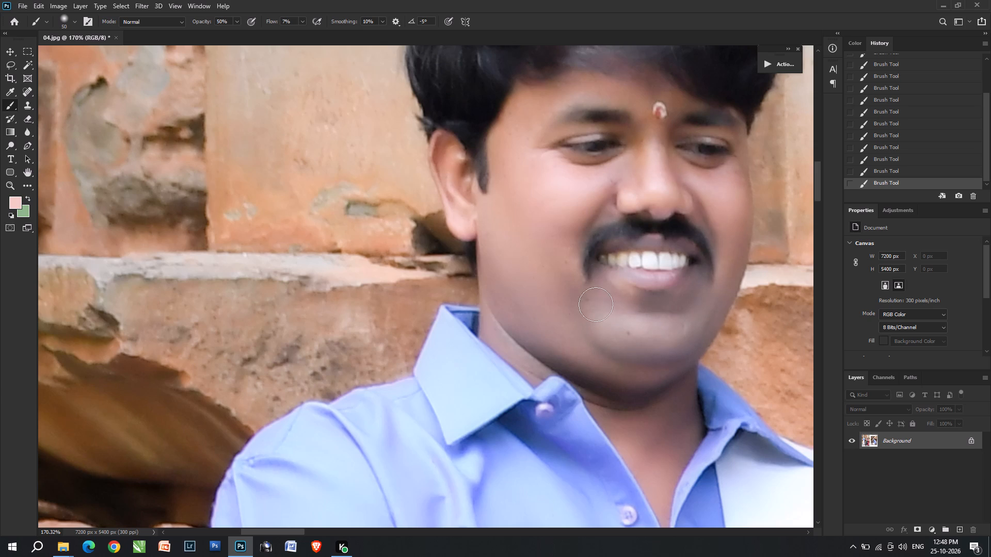
drag(596, 304, 686, 303)
drag(647, 111, 630, 88)
drag(630, 87, 530, 117)
drag(530, 117, 567, 179)
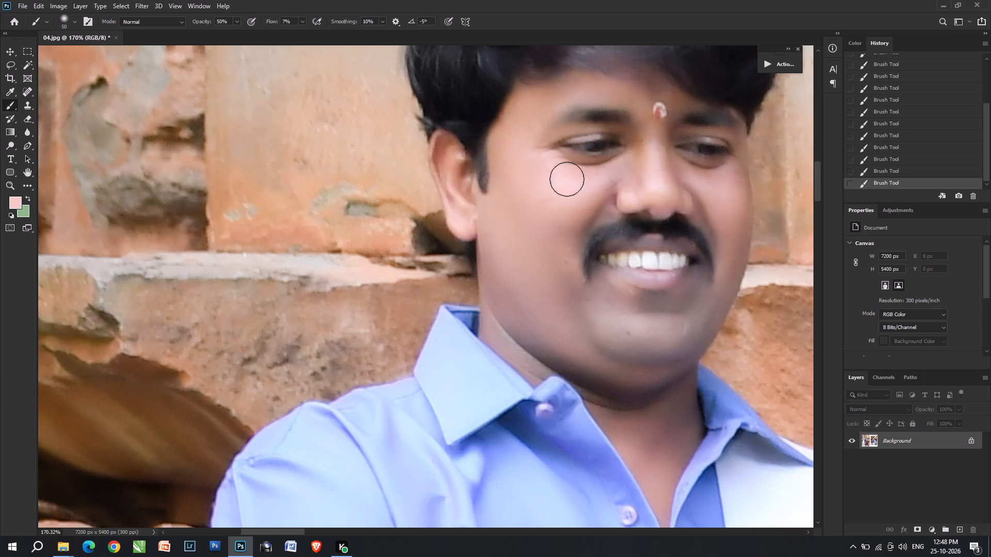
Even out the skin along the standing man's jawline, chin and neck down to the shirt collar.
drag(567, 179, 545, 349)
drag(489, 280, 645, 380)
drag(594, 375, 637, 370)
drag(590, 285, 706, 308)
drag(660, 312, 702, 368)
drag(702, 368, 623, 408)
drag(673, 397, 617, 425)
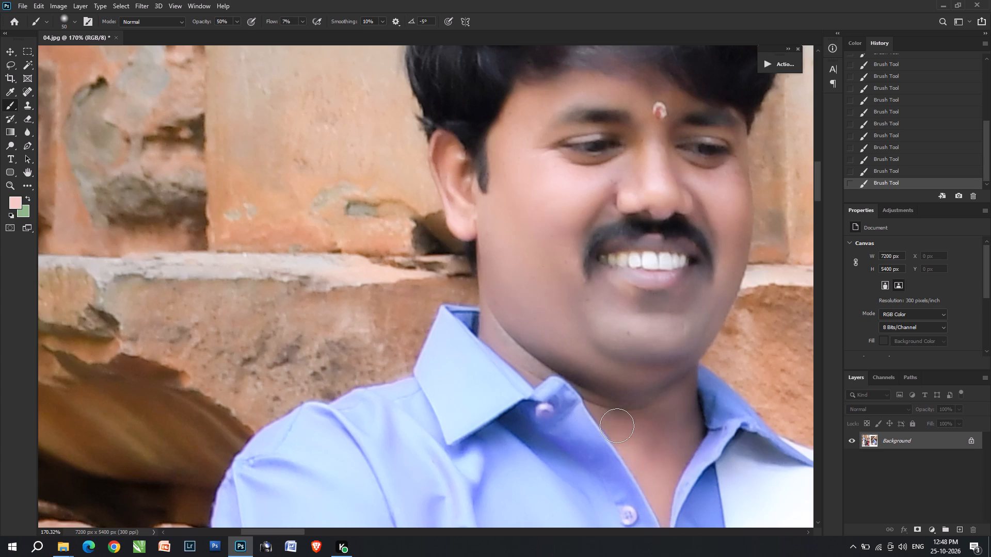
drag(617, 425, 586, 407)
drag(518, 357, 487, 325)
Sample the kneeling man's cheek tone and smooth his cheek, temple, jaw and nose with the soft brush at 80 px.
scroll(510, 315, down, 16)
key(v)
alt+scroll(510, 227, down, 15)
alt+scroll(647, 326, up, 11)
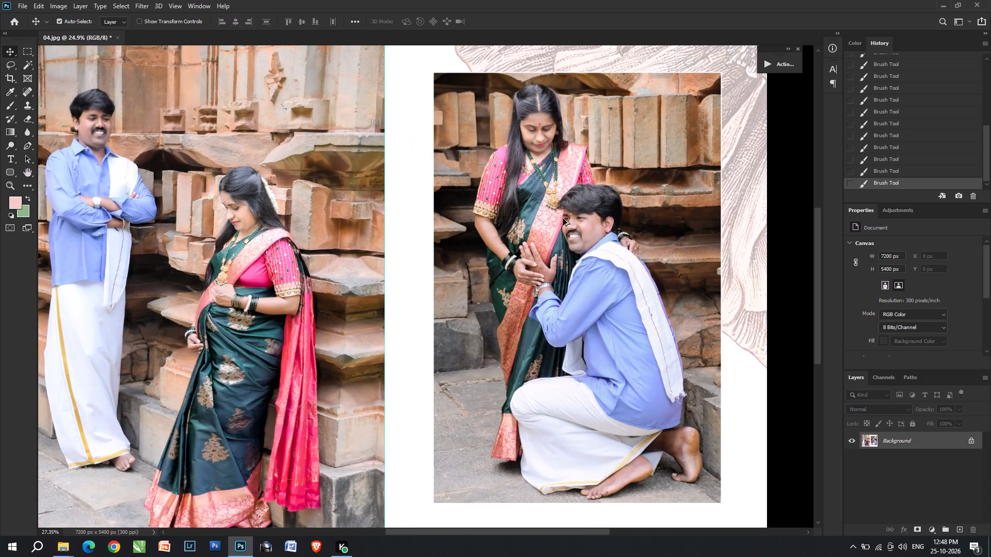
alt+scroll(563, 219, up, 16)
key(b)
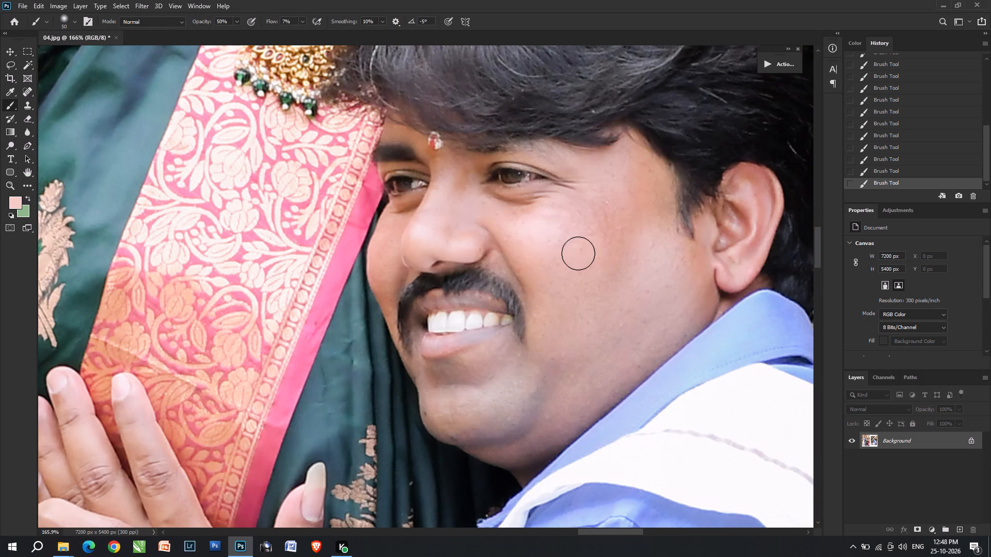
alt+click(581, 259)
text(]]])
drag(583, 259, 615, 355)
drag(615, 355, 571, 198)
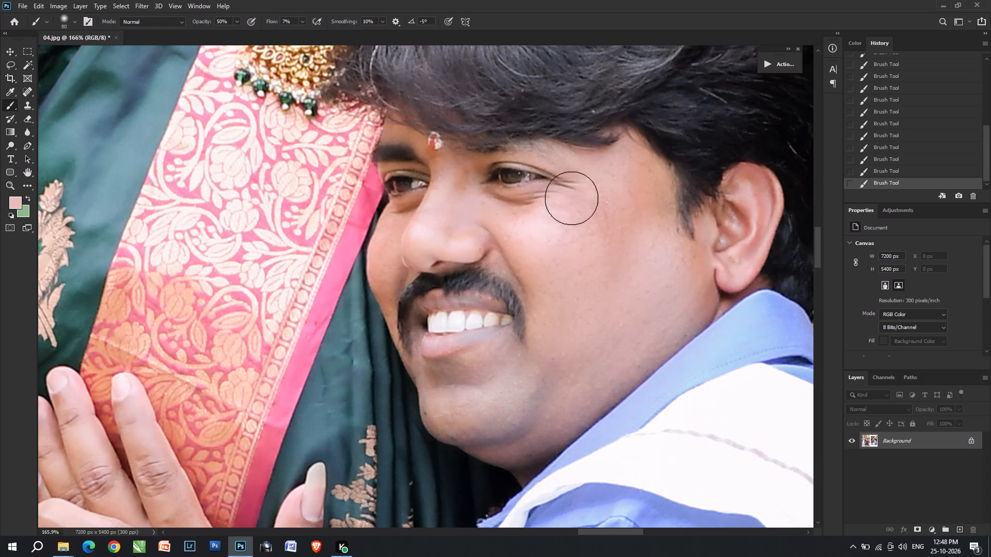
drag(571, 198, 629, 206)
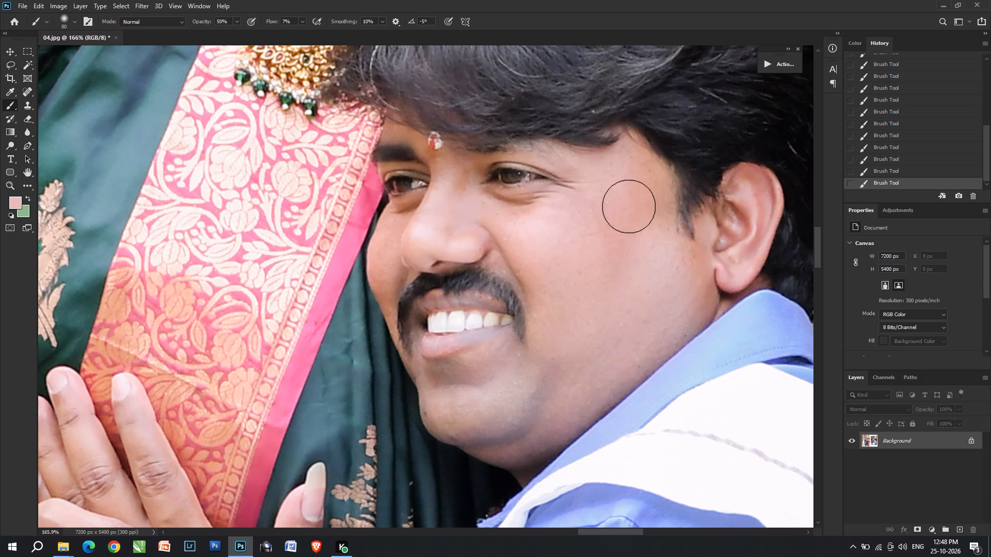
drag(629, 206, 578, 332)
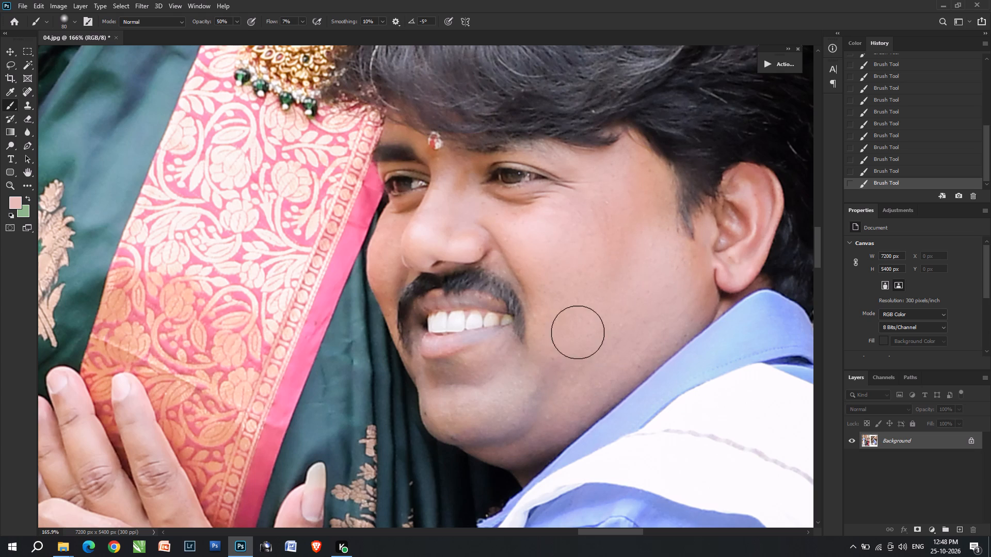
drag(578, 332, 429, 227)
drag(457, 177, 421, 232)
Smooth the kneeling man's far cheek, nose, brow area, near cheek and temple with the soft brush reduced to 60 px.
key(bracketleft)
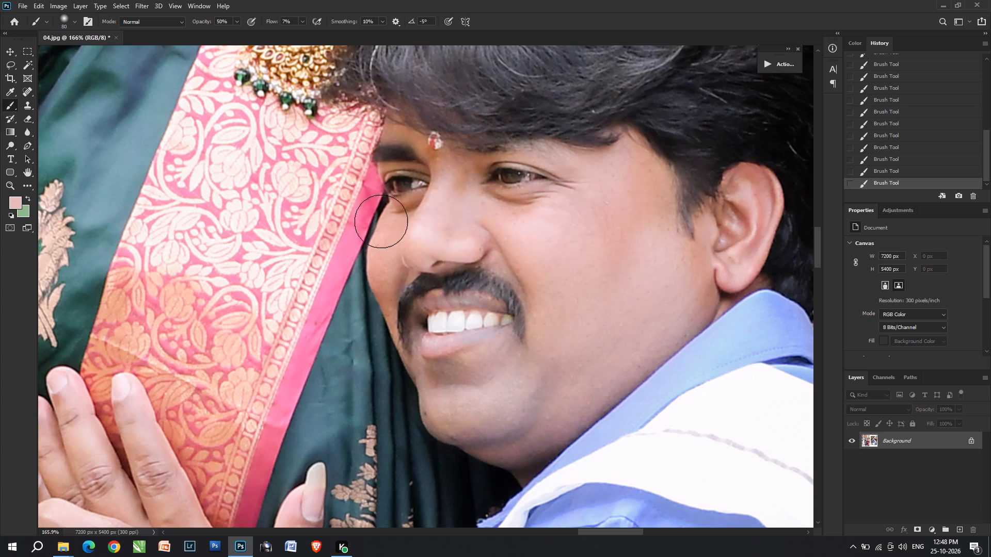
key(bracketleft)
drag(351, 240, 388, 230)
drag(414, 214, 441, 161)
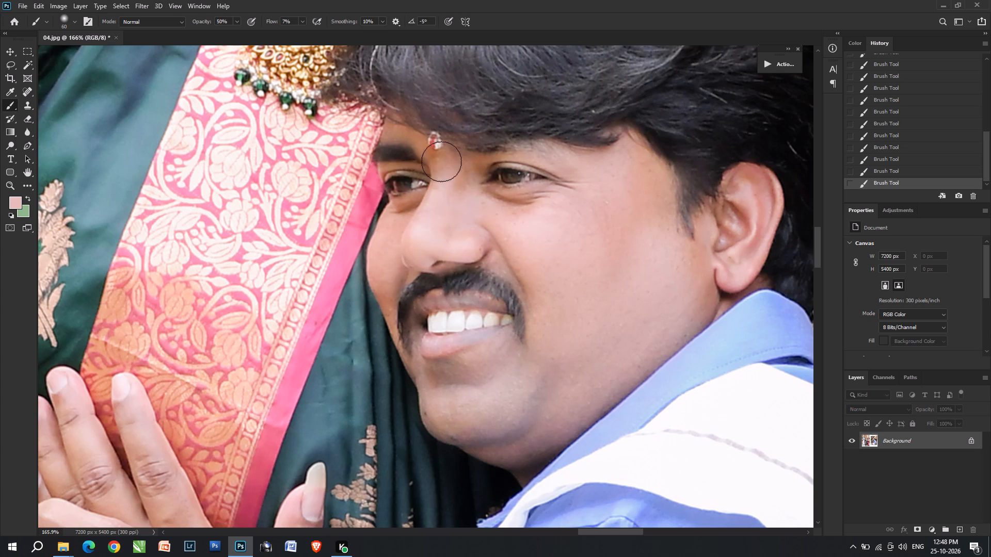
drag(441, 161, 562, 256)
drag(562, 256, 651, 286)
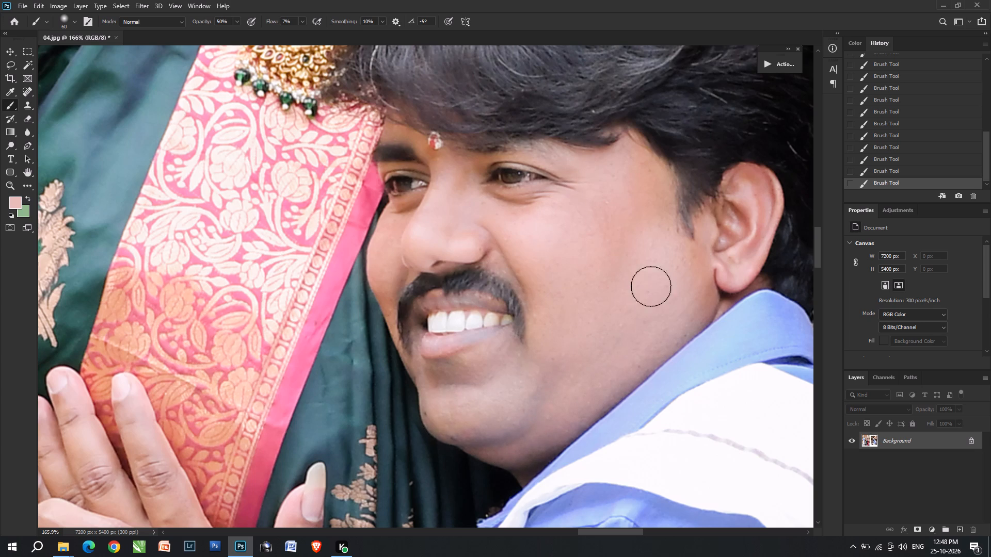
drag(651, 286, 428, 224)
drag(428, 224, 417, 236)
drag(410, 226, 468, 226)
drag(509, 205, 648, 163)
Sample the cheek tone of the woman standing beside the kneeling man and smooth her cheek, temple and nose at 60 px.
alt+scroll(626, 273, down, 9)
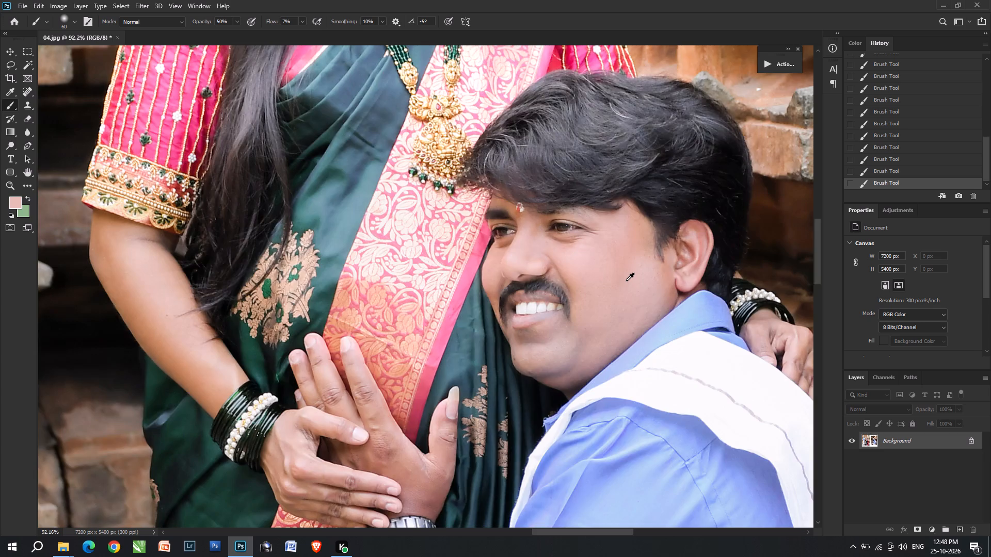
alt+scroll(626, 281, down, 11)
alt+scroll(537, 168, up, 20)
alt+scroll(537, 168, up, 3)
key(space)
drag(581, 186, 441, 257)
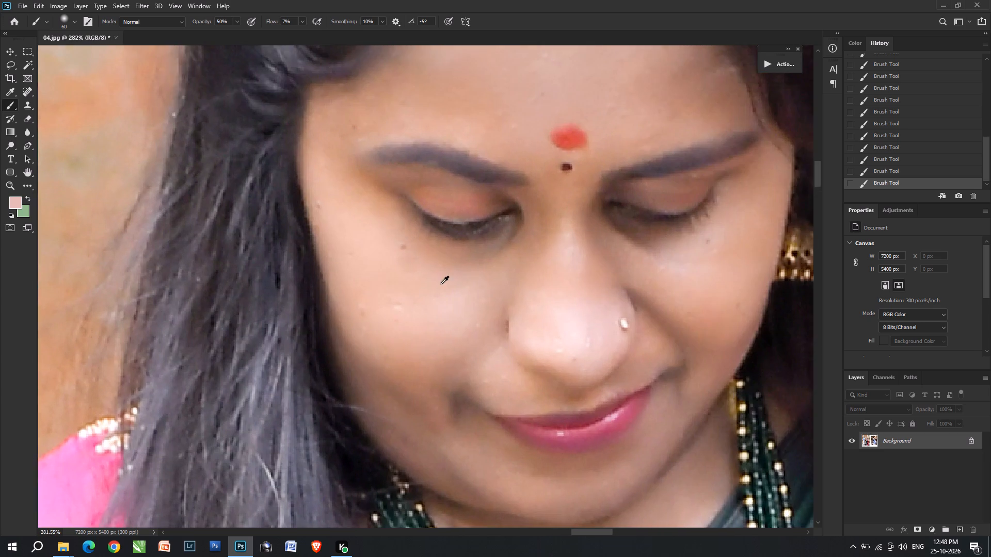
alt+scroll(441, 298, down, 6)
alt+click(441, 306)
alt+click(429, 308)
drag(444, 281, 381, 221)
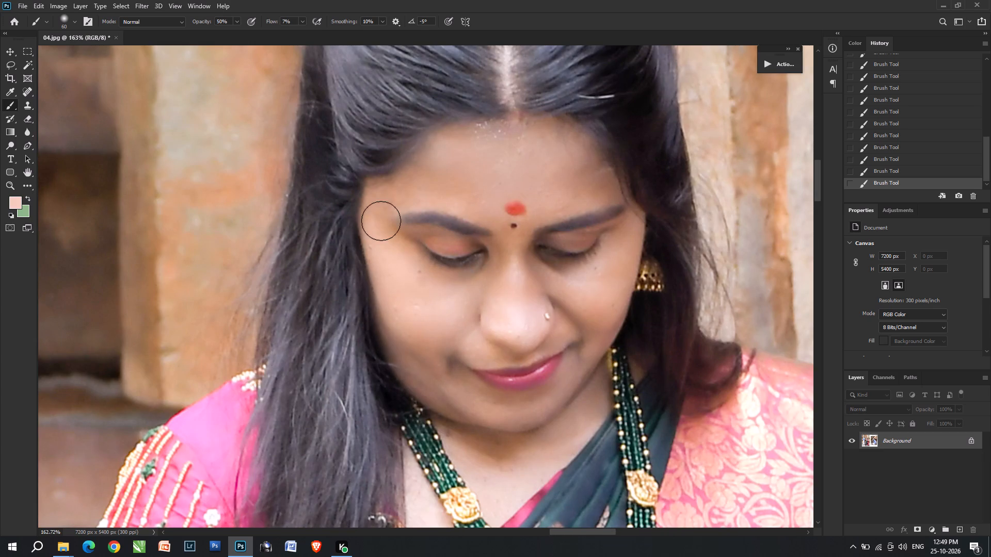
drag(381, 221, 507, 294)
drag(507, 269, 522, 286)
drag(495, 278, 525, 271)
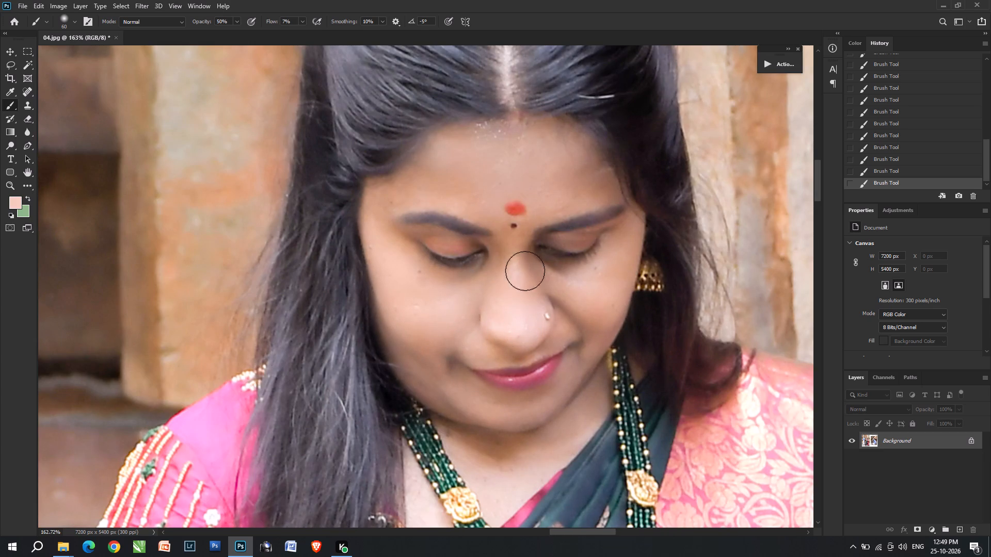
drag(525, 271, 521, 310)
Even out the skin across the same woman's forehead and temple with the soft brush.
drag(506, 182, 458, 194)
drag(458, 194, 594, 180)
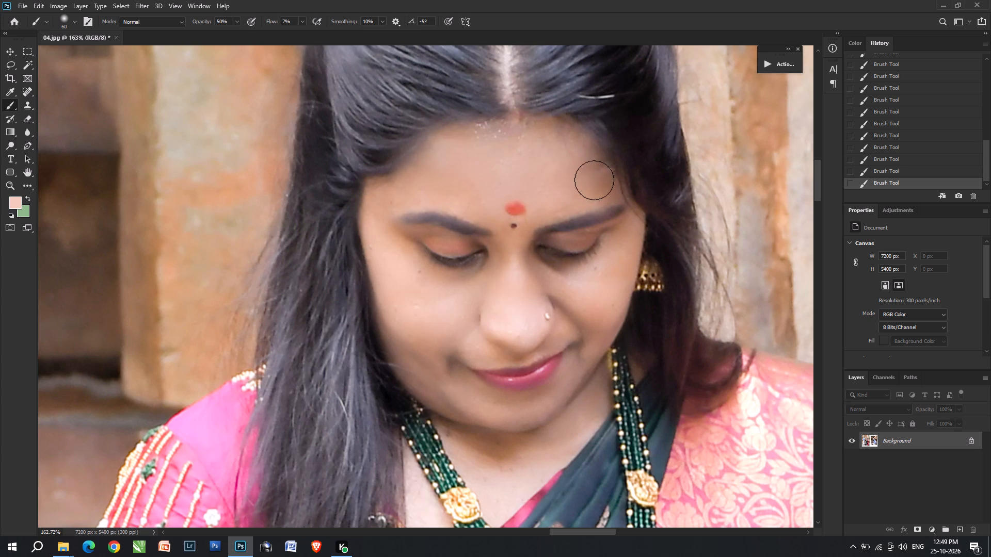
drag(594, 180, 387, 222)
Save the retouched album sheet 04.jpg.
alt+scroll(454, 217, down, 20)
alt+scroll(454, 217, down, 12)
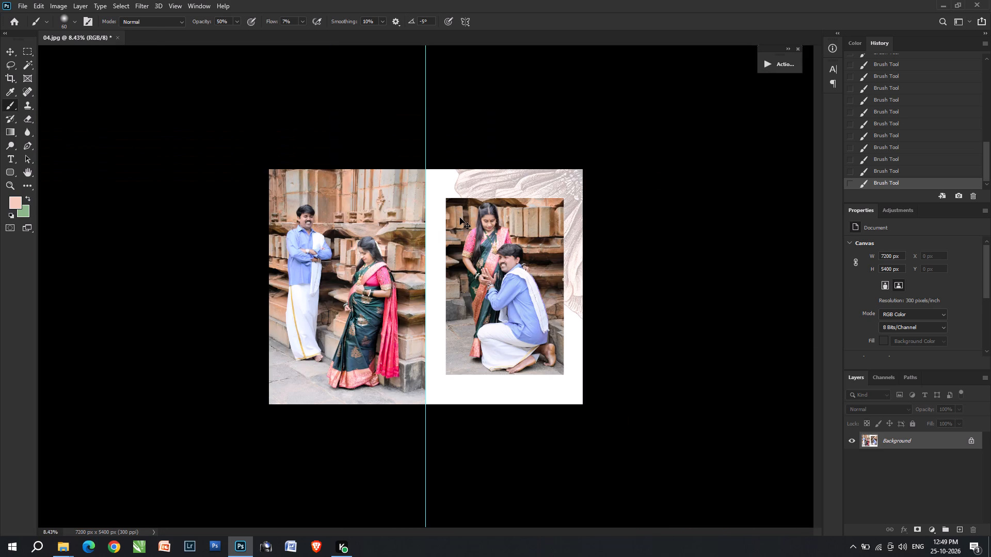
key(ctrl+s)
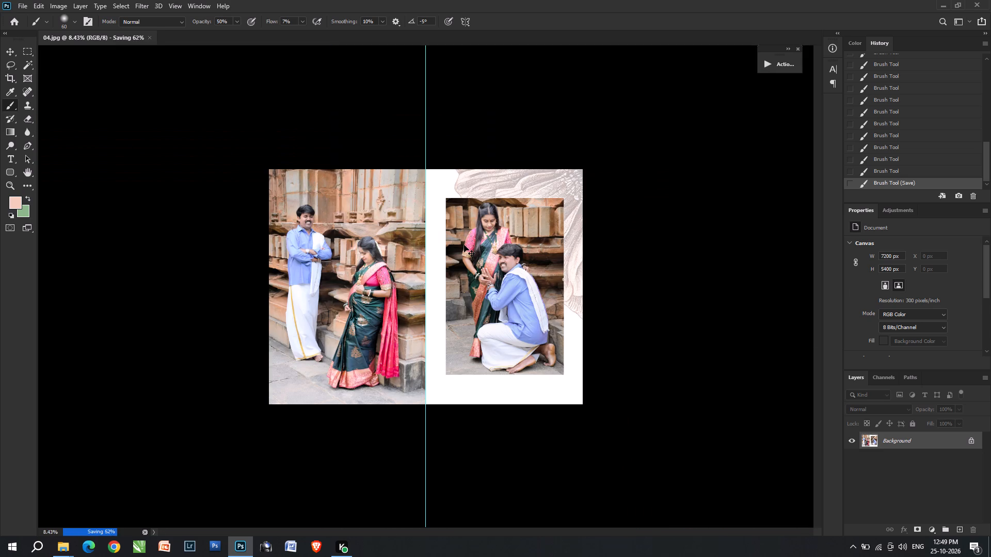
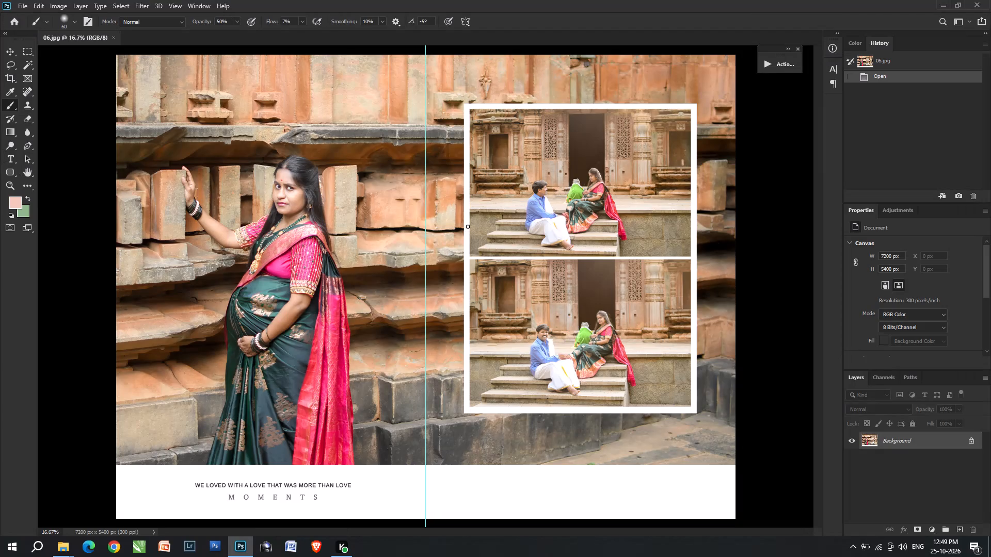
Sample the cheek tone of the woman in the large portrait and smooth her near cheek, jaw and neck with the brush enlarged to 70 px.
alt+scroll(249, 179, up, 16)
alt+scroll(401, 243, up, 4)
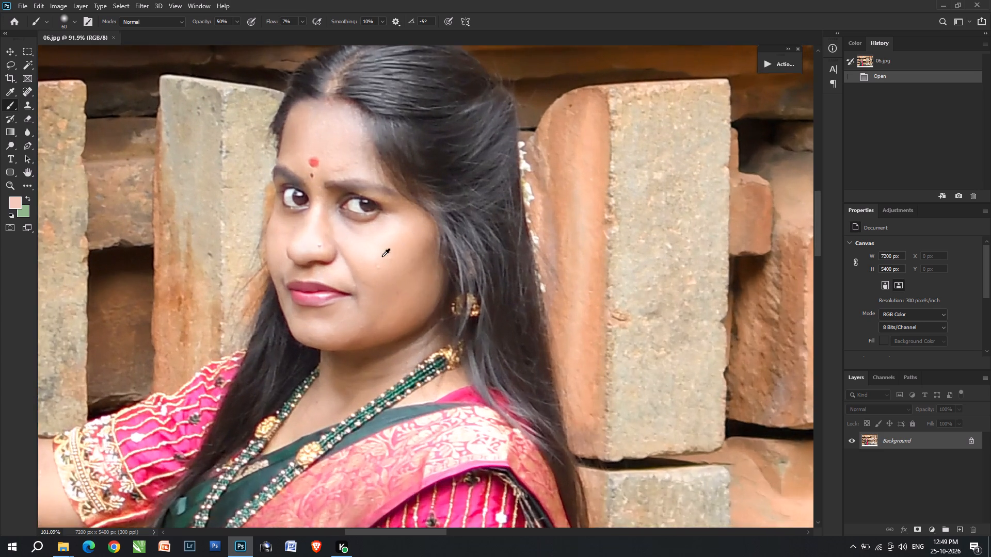
alt+scroll(382, 256, up, 1)
alt+click(393, 253)
drag(386, 251, 348, 252)
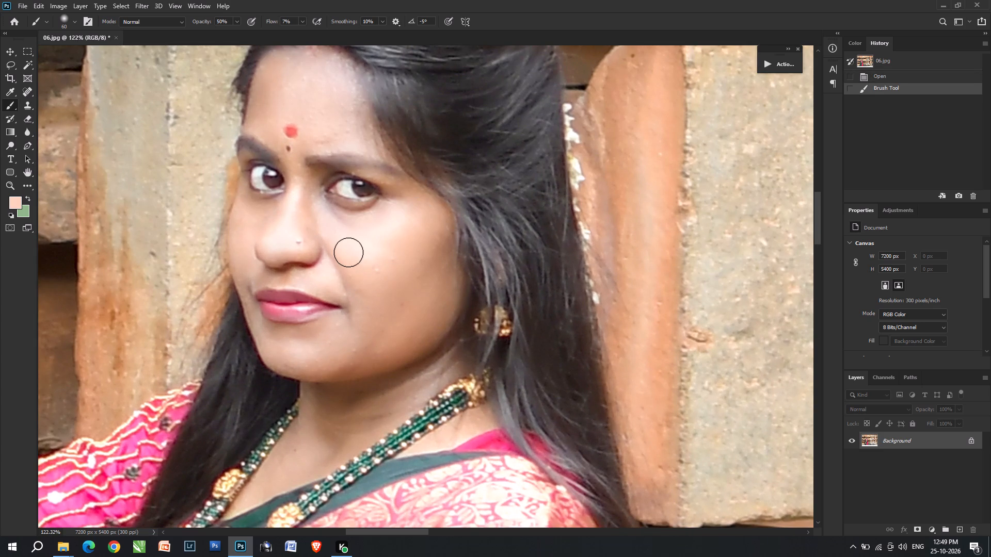
key(bracketright)
drag(353, 261, 418, 212)
drag(418, 212, 412, 241)
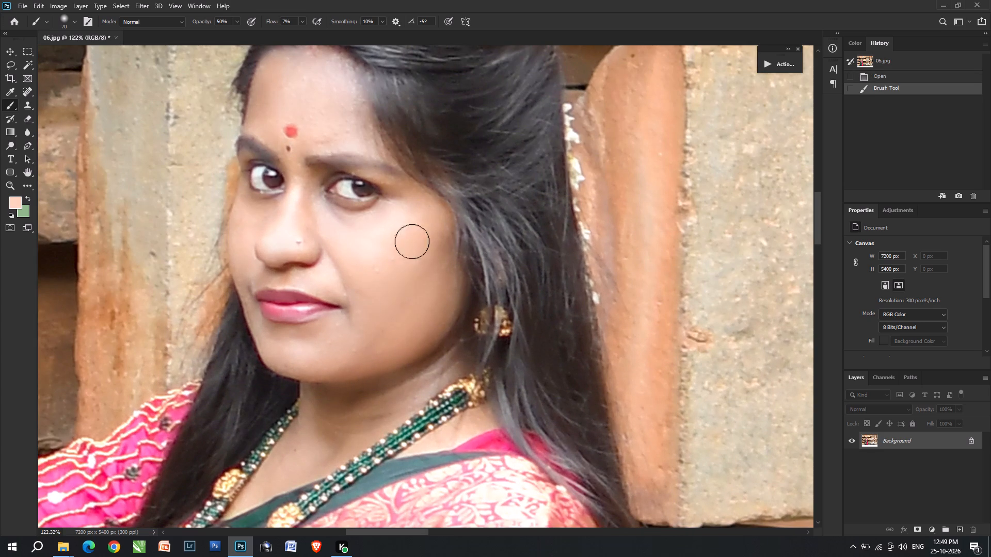
drag(412, 241, 348, 386)
drag(348, 386, 301, 392)
drag(317, 425, 362, 403)
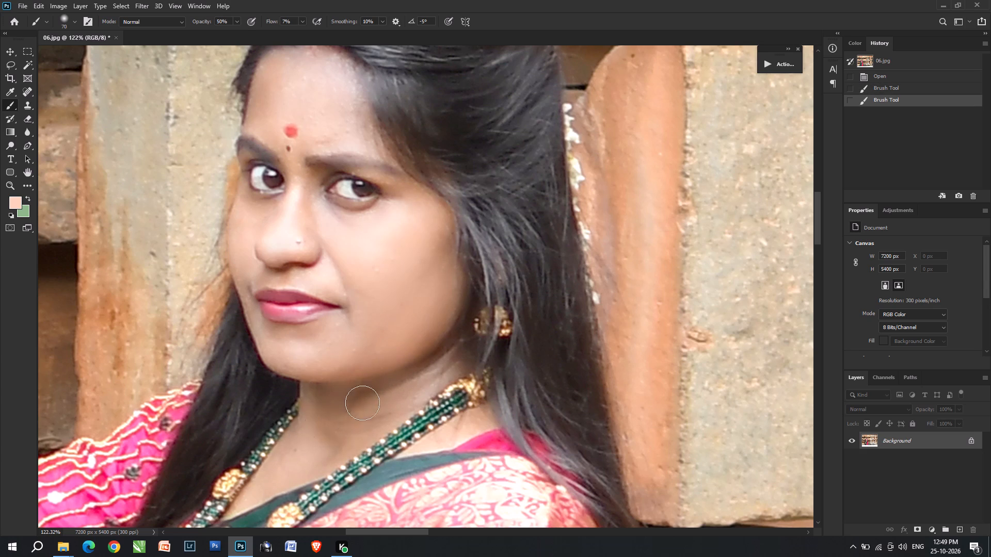
drag(362, 403, 435, 390)
Smooth the same woman's far cheek, under-eye areas, nose and forehead with the 70 px soft brush.
drag(215, 240, 235, 208)
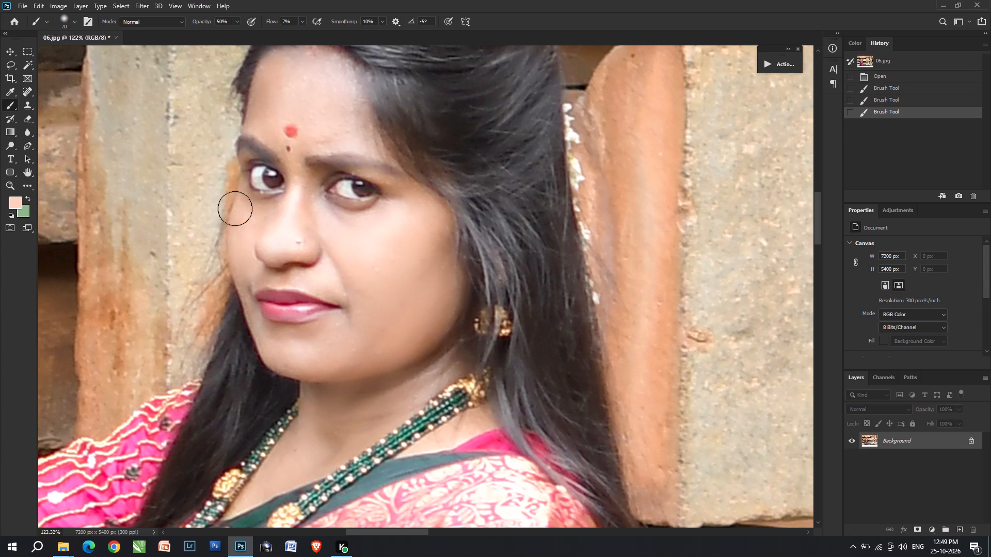
drag(235, 208, 258, 186)
drag(280, 187, 308, 194)
drag(321, 217, 344, 227)
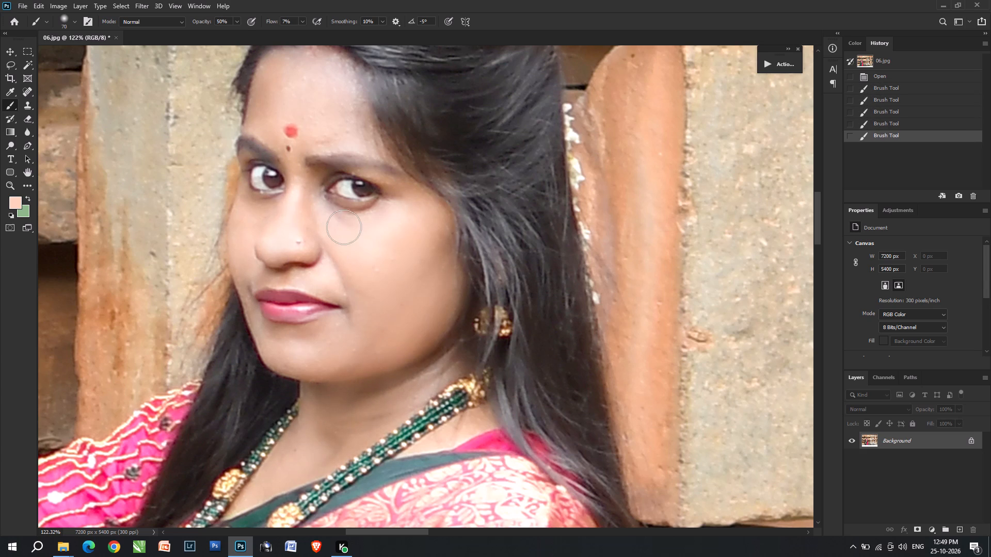
drag(344, 227, 247, 222)
drag(267, 103, 322, 141)
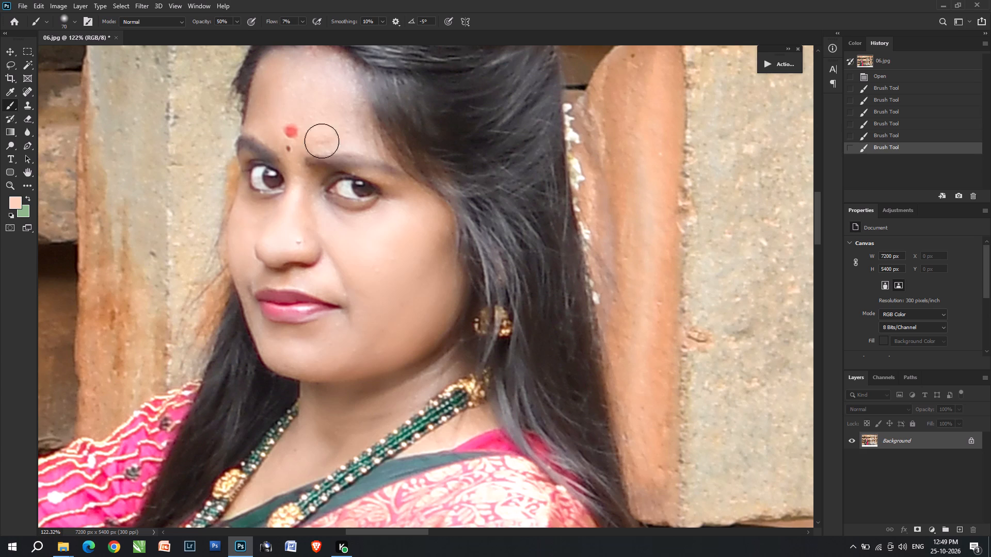
drag(322, 141, 372, 145)
drag(372, 145, 286, 81)
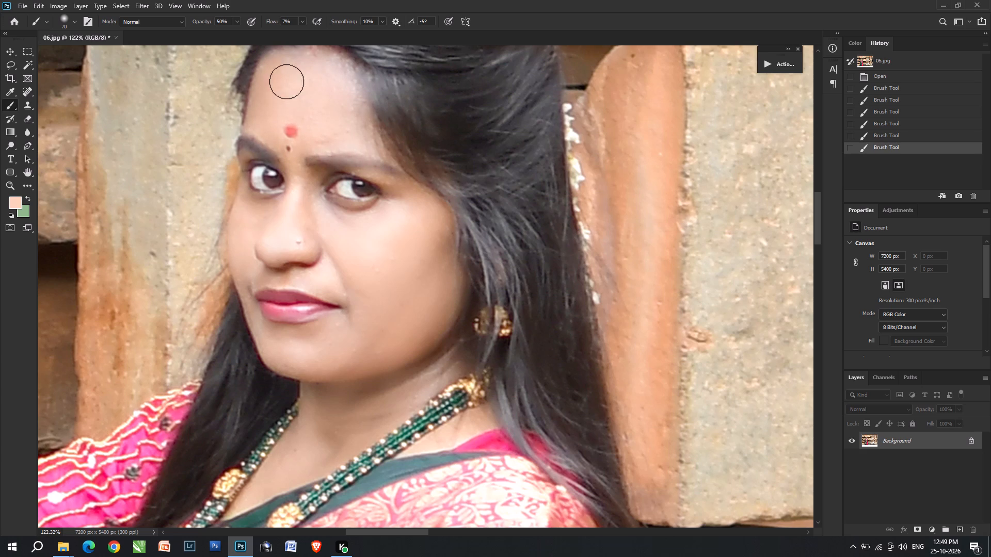
drag(286, 81, 266, 138)
Save the album sheet 06.jpg with the portrait retouching.
alt+scroll(391, 345, down, 20)
alt+scroll(391, 345, down, 5)
alt+scroll(580, 265, up, 3)
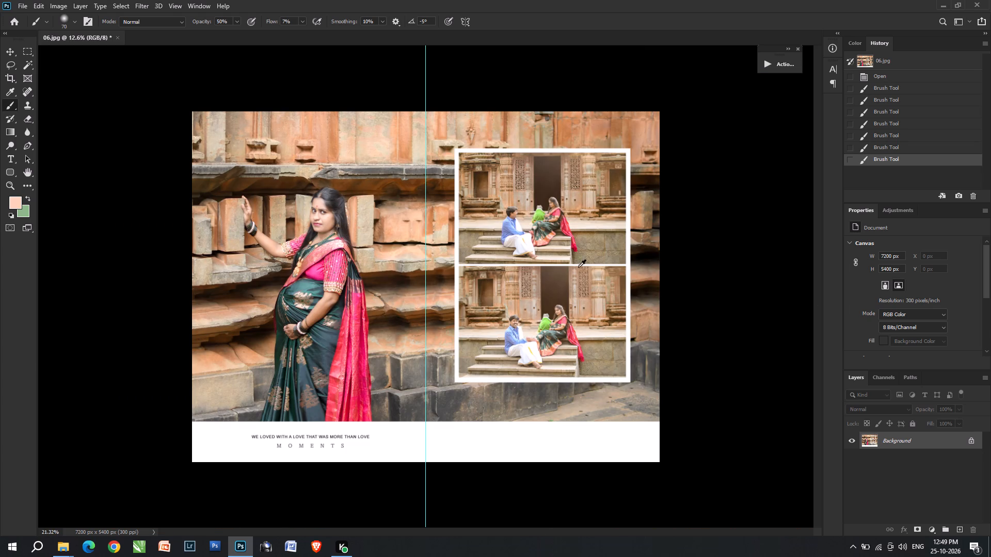
alt+scroll(578, 267, up, 13)
key(ctrl+s)
Select rectangular areas around the woman's and the man's heads in the upper inset photo and feather the selection.
alt+scroll(610, 345, down, 9)
alt+scroll(601, 313, up, 12)
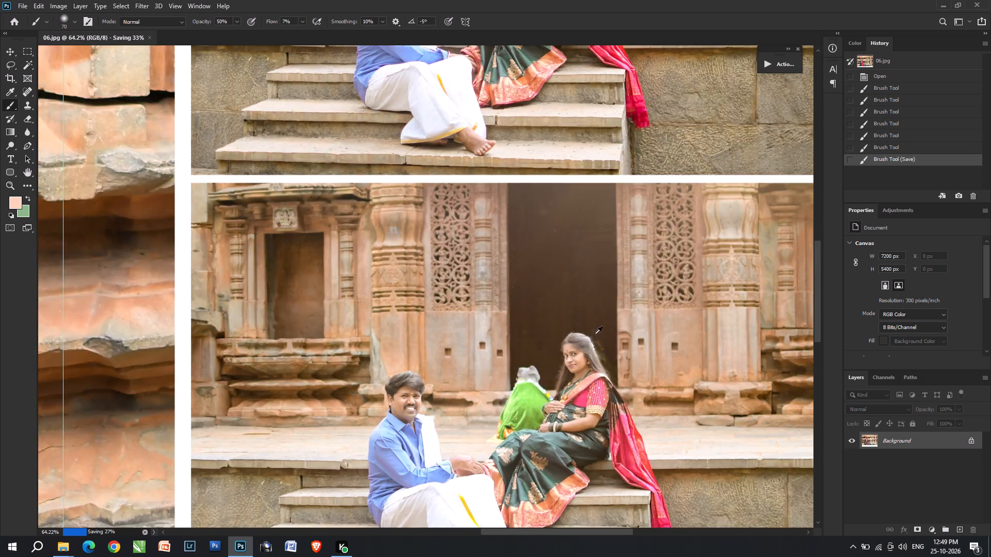
alt+scroll(595, 334, up, 10)
alt+scroll(550, 312, down, 20)
alt+scroll(550, 312, down, 6)
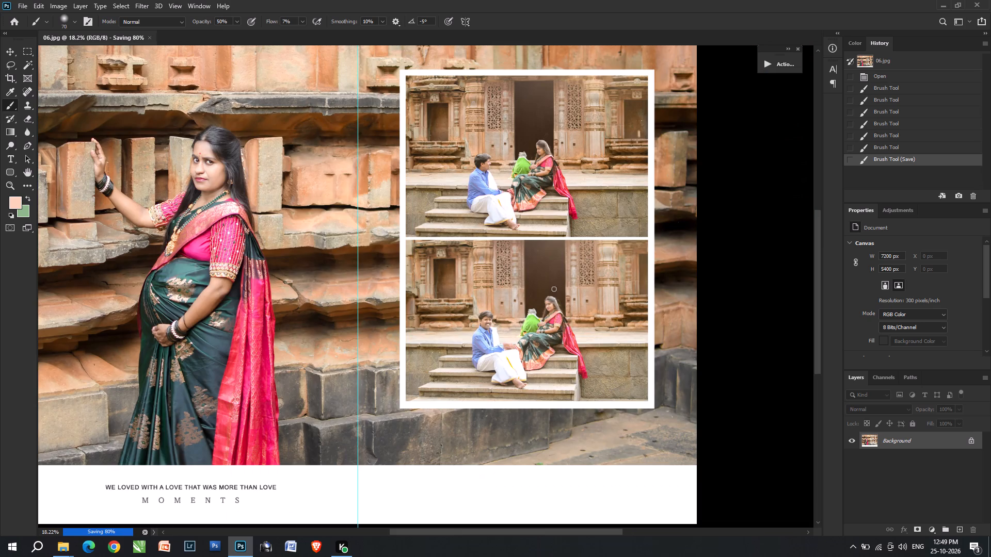
alt+scroll(554, 289, down, 5)
alt+scroll(546, 154, up, 11)
key(v)
key(v)
alt+scroll(613, 192, up, 11)
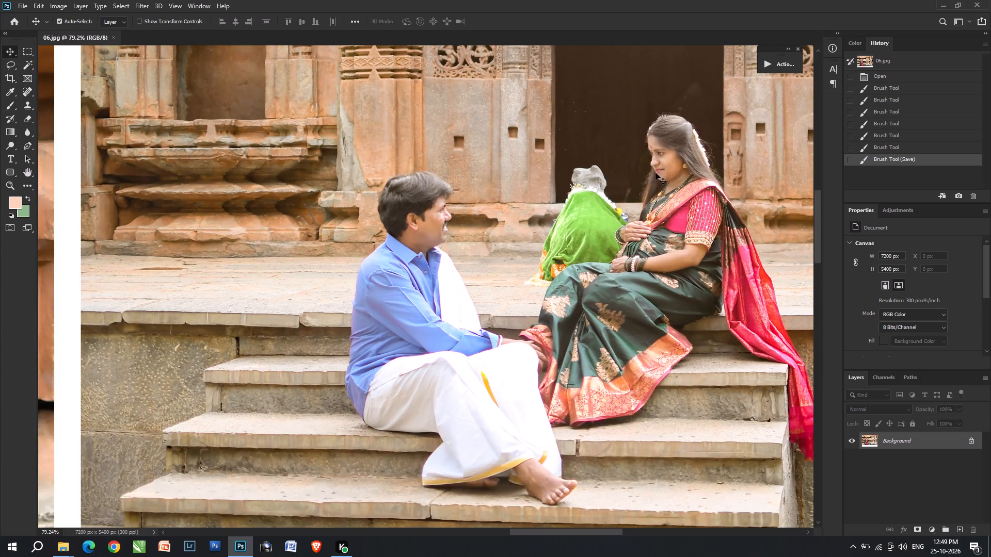
scroll(663, 173, up, 4)
key(m)
drag(632, 134, 707, 248)
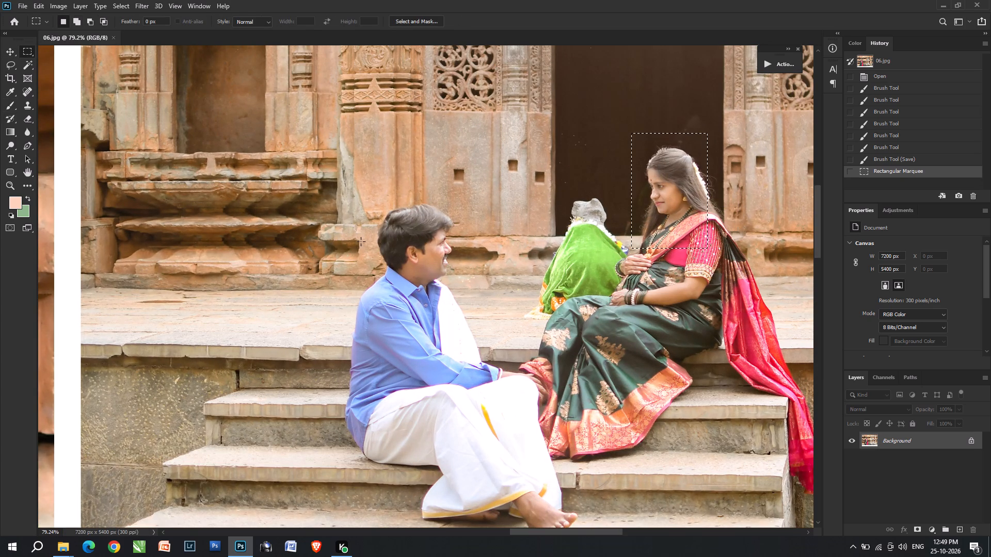
shift+drag(354, 192, 460, 310)
key(ctrl+alt+d)
key(Return)
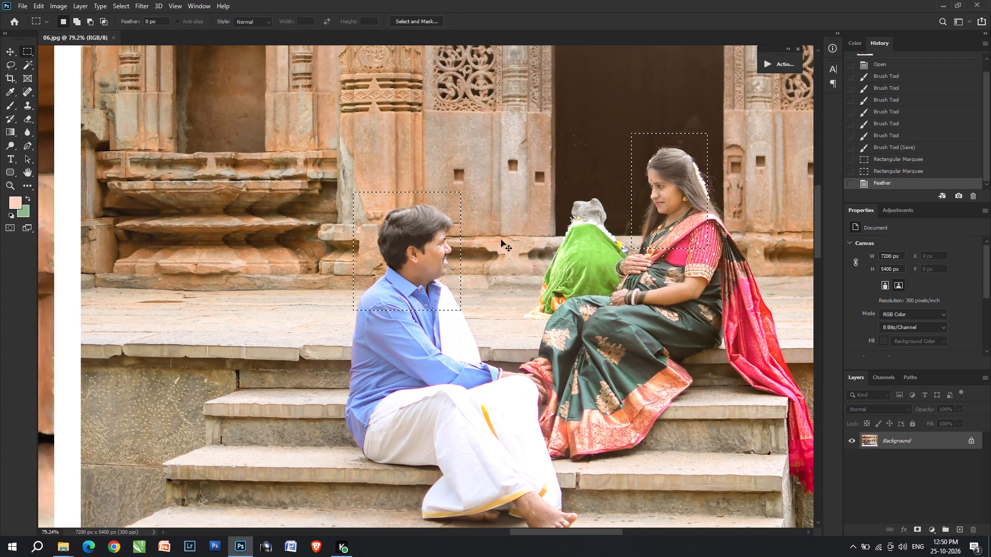
Brighten the selected faces slightly with Levels and compare the result with the previous state.
key(ctrl+l)
drag(658, 222, 653, 222)
key(Return)
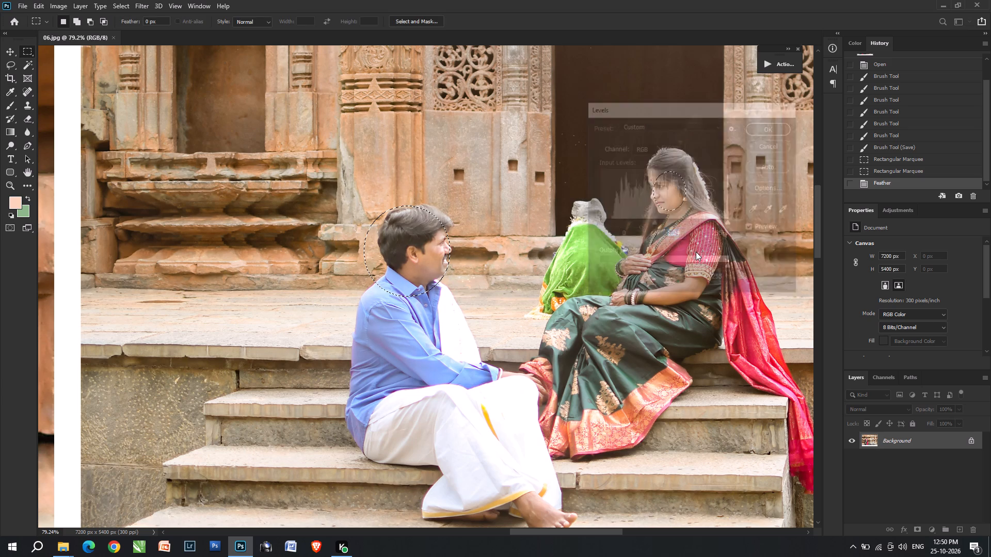
key(ctrl+z)
key(ctrl+shift+z)
Clear the selection, save the retouched album sheet 06.jpg and close it.
alt+scroll(647, 239, down, 7)
key(space)
drag(634, 380, 452, 111)
alt+scroll(500, 316, down, 4)
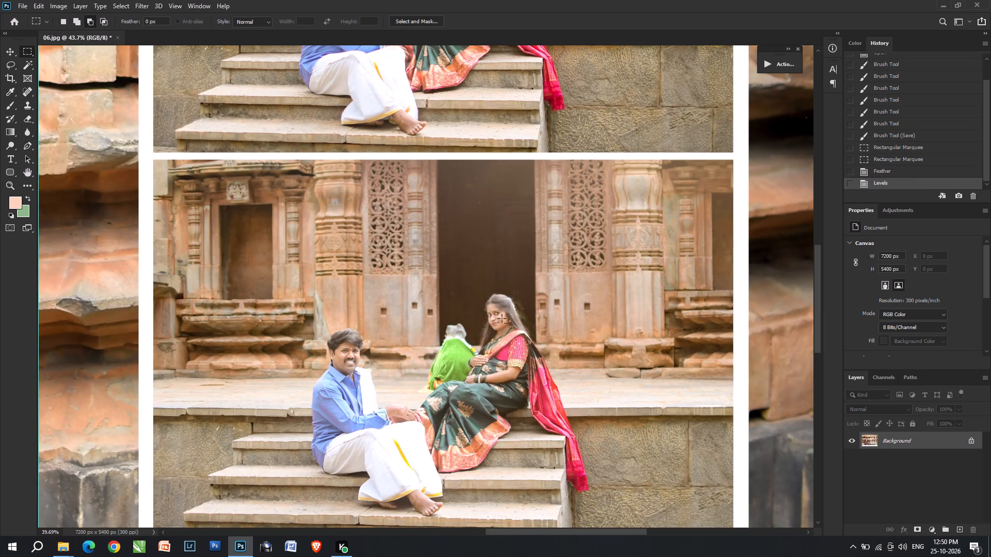
alt+scroll(502, 318, down, 19)
key(ctrl+d)
key(ctrl+s)
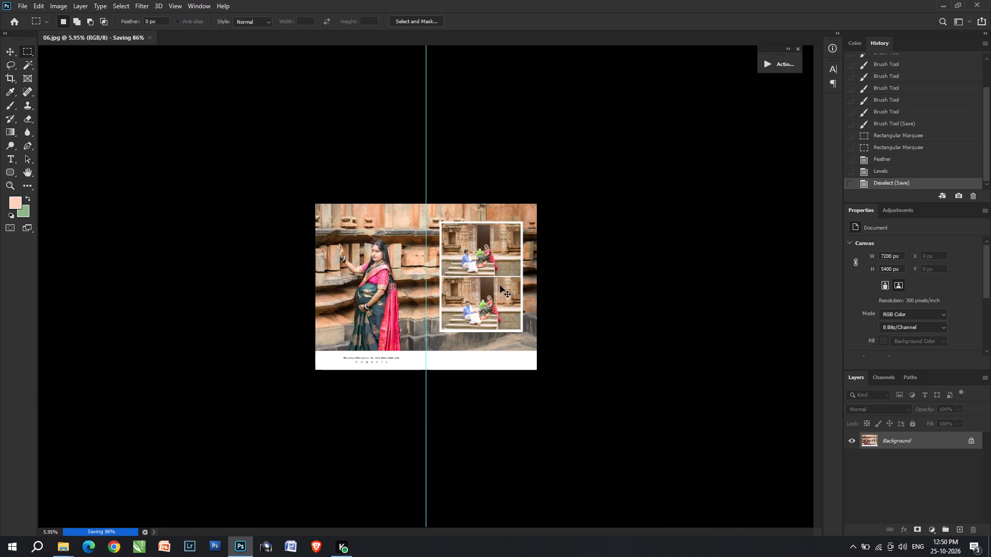
key(ctrl+w)
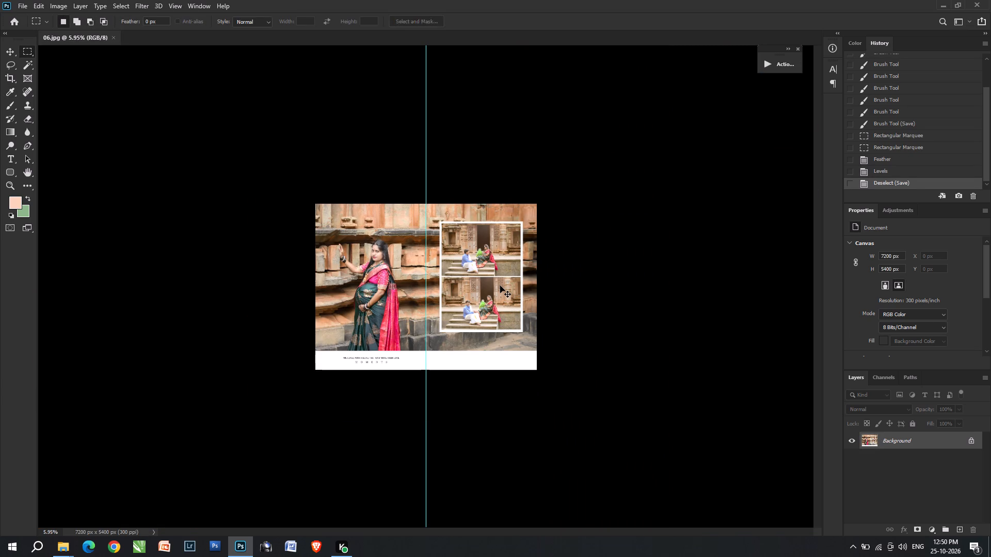
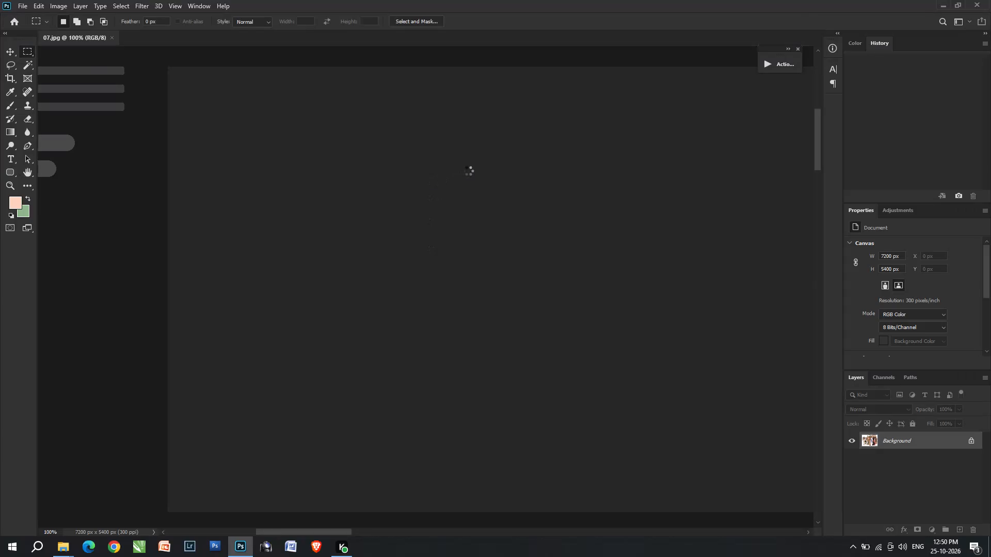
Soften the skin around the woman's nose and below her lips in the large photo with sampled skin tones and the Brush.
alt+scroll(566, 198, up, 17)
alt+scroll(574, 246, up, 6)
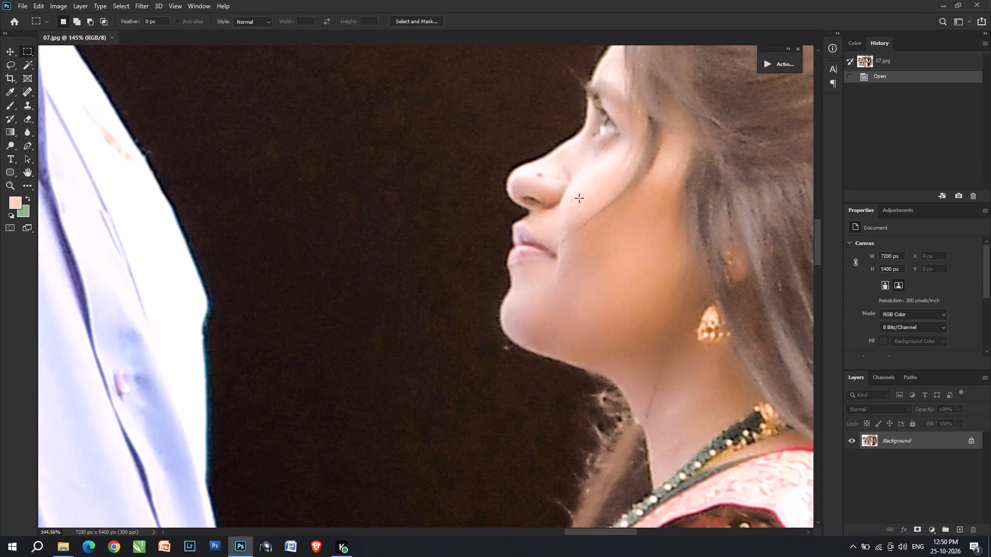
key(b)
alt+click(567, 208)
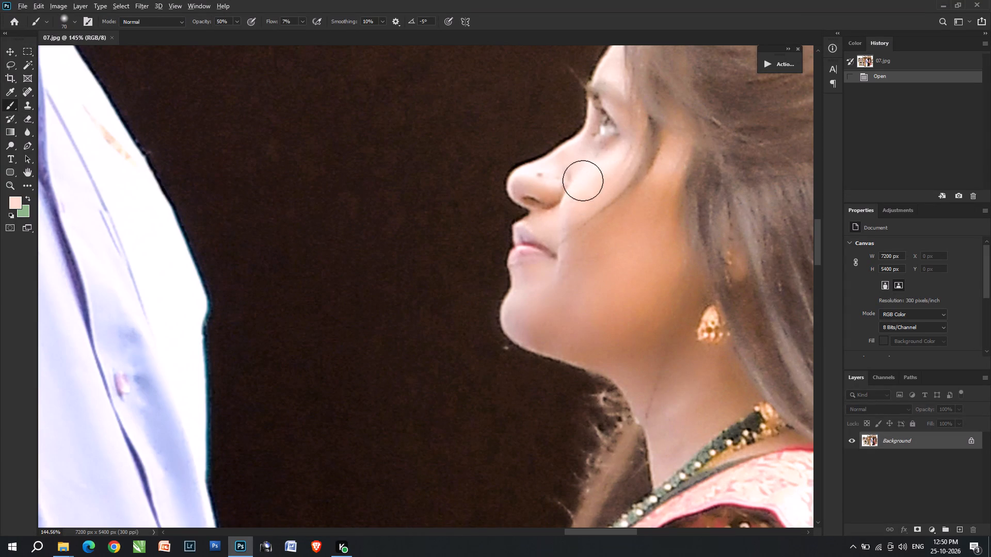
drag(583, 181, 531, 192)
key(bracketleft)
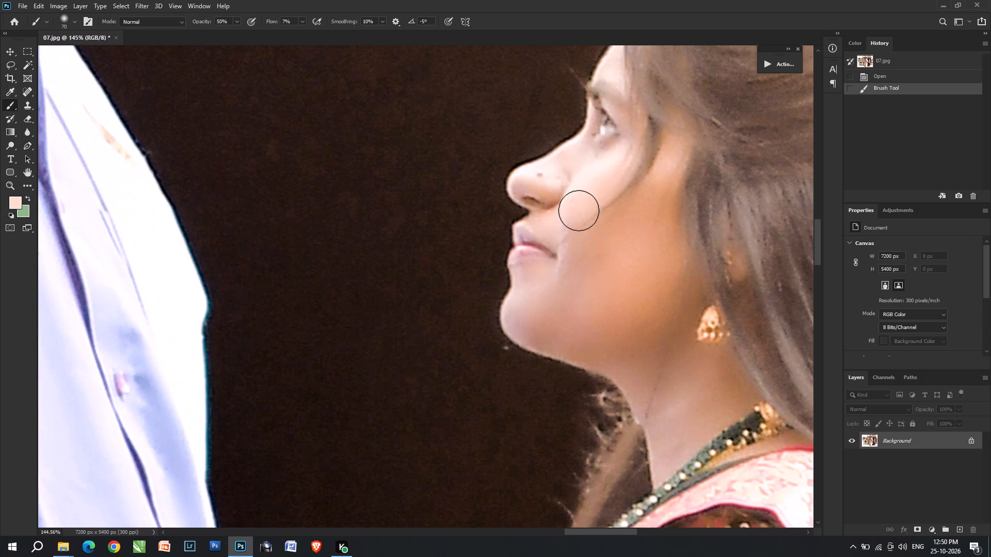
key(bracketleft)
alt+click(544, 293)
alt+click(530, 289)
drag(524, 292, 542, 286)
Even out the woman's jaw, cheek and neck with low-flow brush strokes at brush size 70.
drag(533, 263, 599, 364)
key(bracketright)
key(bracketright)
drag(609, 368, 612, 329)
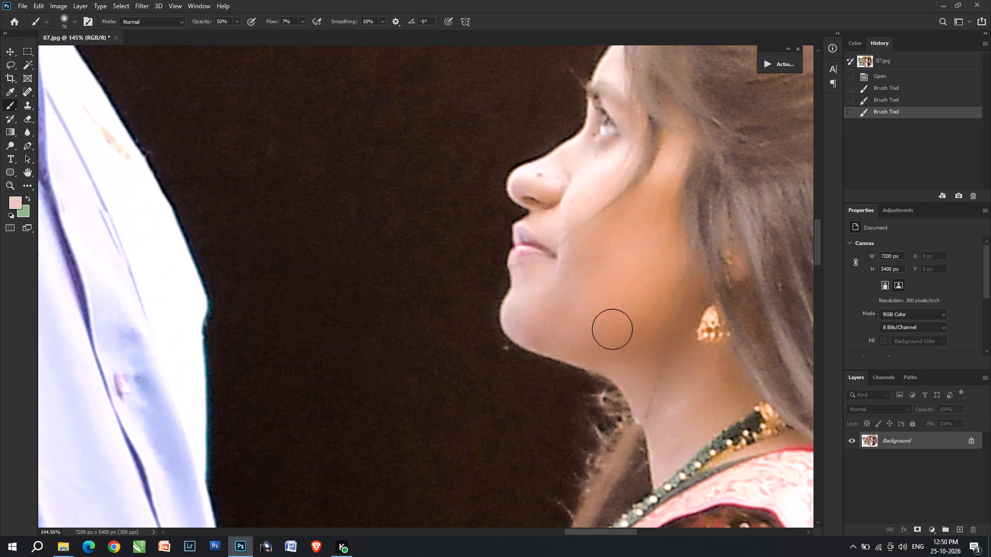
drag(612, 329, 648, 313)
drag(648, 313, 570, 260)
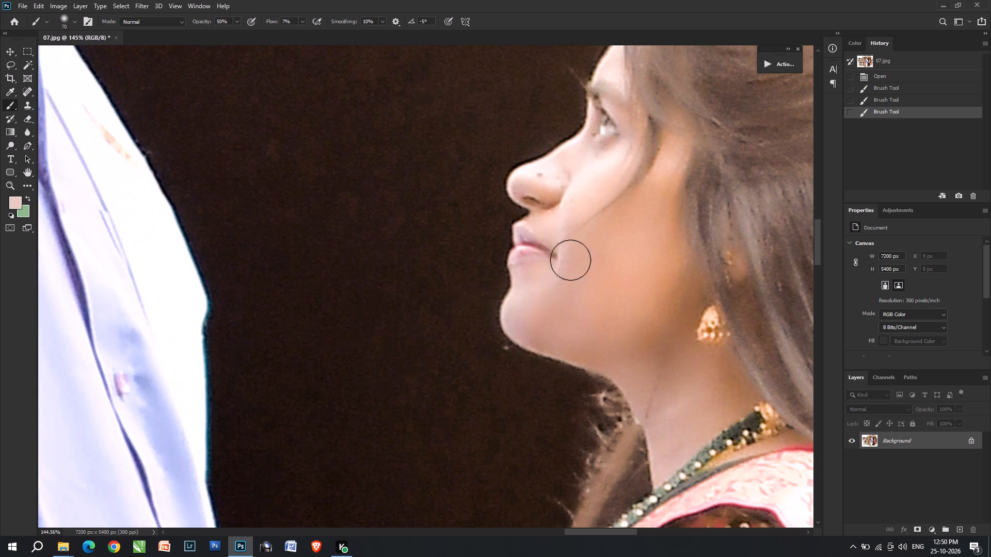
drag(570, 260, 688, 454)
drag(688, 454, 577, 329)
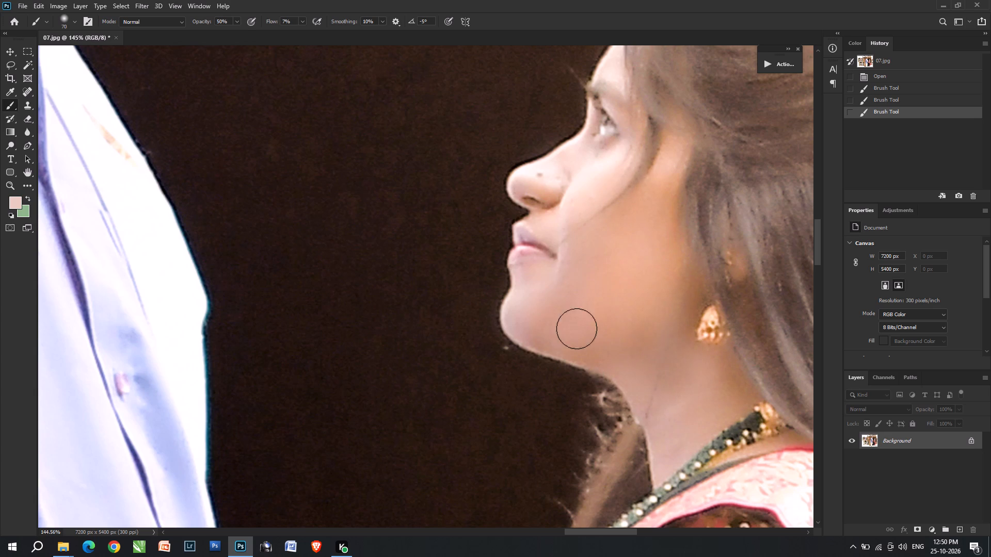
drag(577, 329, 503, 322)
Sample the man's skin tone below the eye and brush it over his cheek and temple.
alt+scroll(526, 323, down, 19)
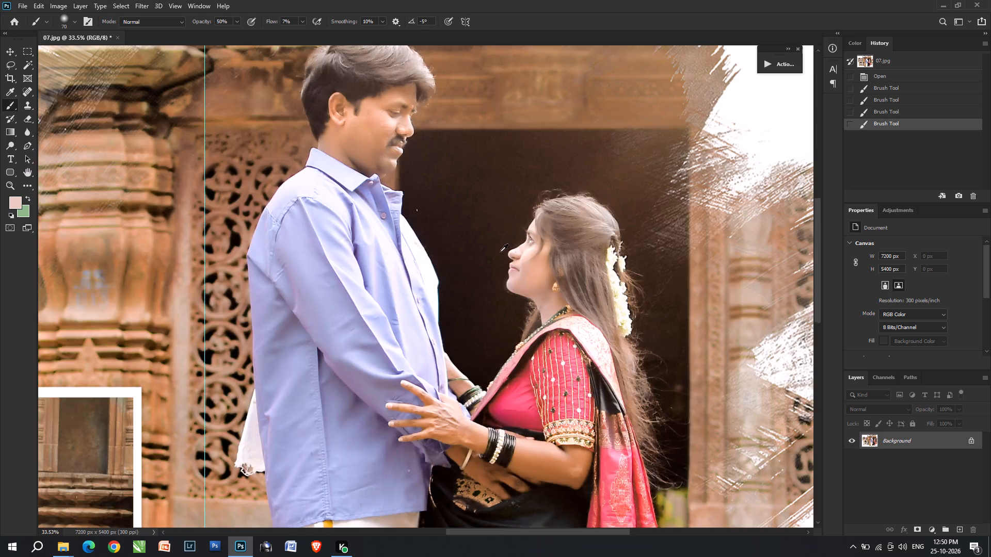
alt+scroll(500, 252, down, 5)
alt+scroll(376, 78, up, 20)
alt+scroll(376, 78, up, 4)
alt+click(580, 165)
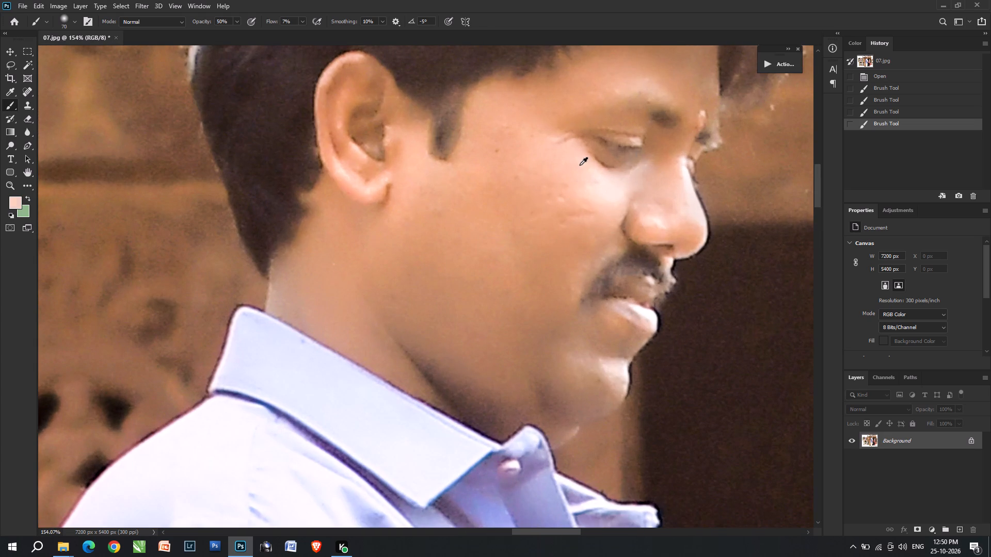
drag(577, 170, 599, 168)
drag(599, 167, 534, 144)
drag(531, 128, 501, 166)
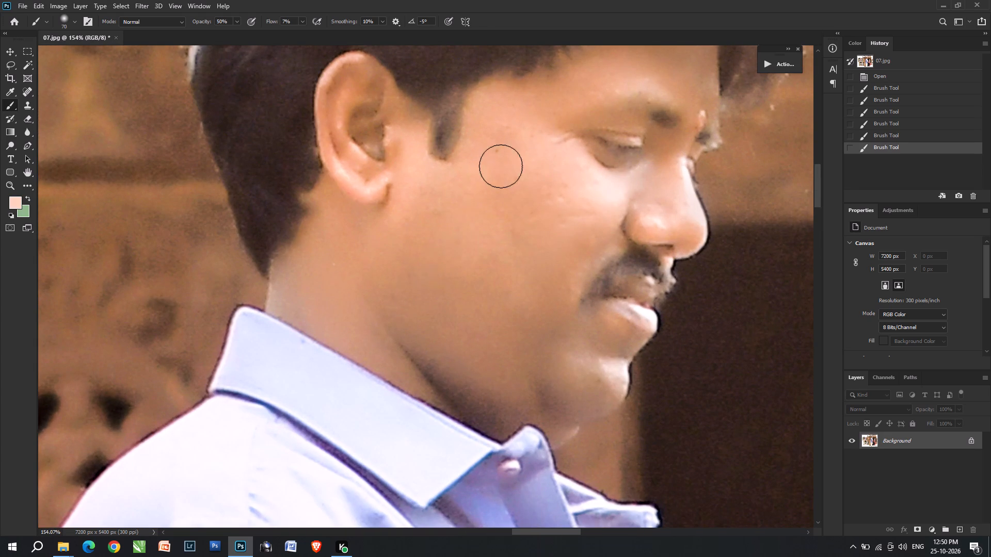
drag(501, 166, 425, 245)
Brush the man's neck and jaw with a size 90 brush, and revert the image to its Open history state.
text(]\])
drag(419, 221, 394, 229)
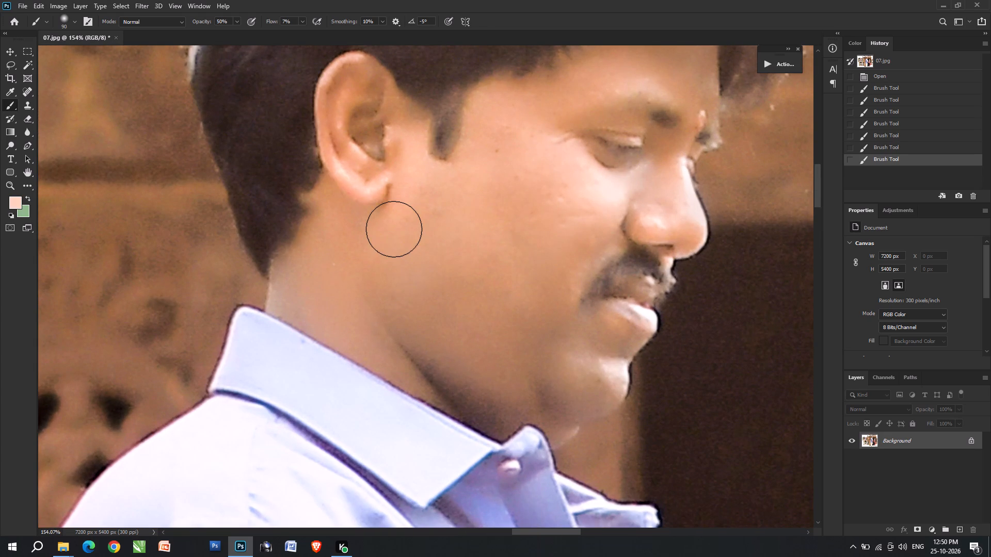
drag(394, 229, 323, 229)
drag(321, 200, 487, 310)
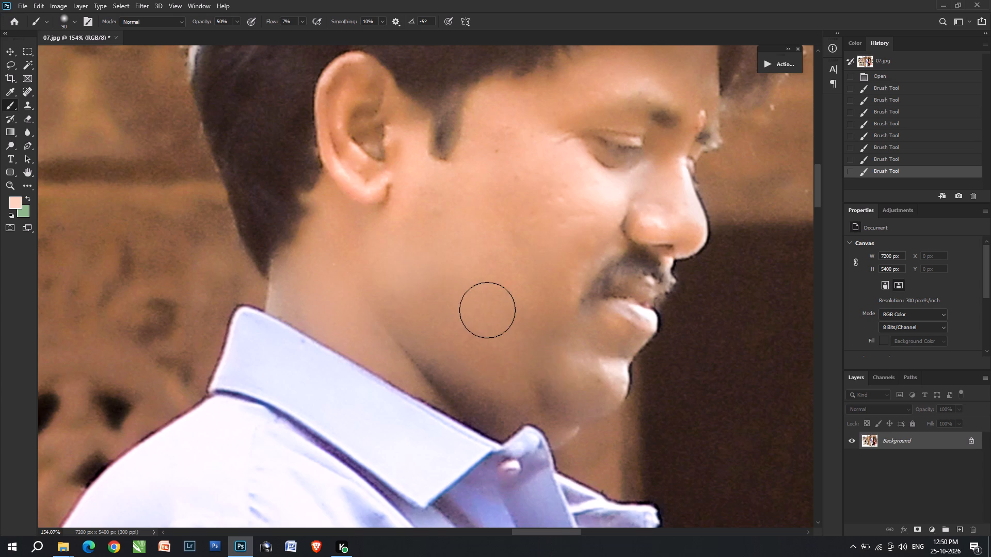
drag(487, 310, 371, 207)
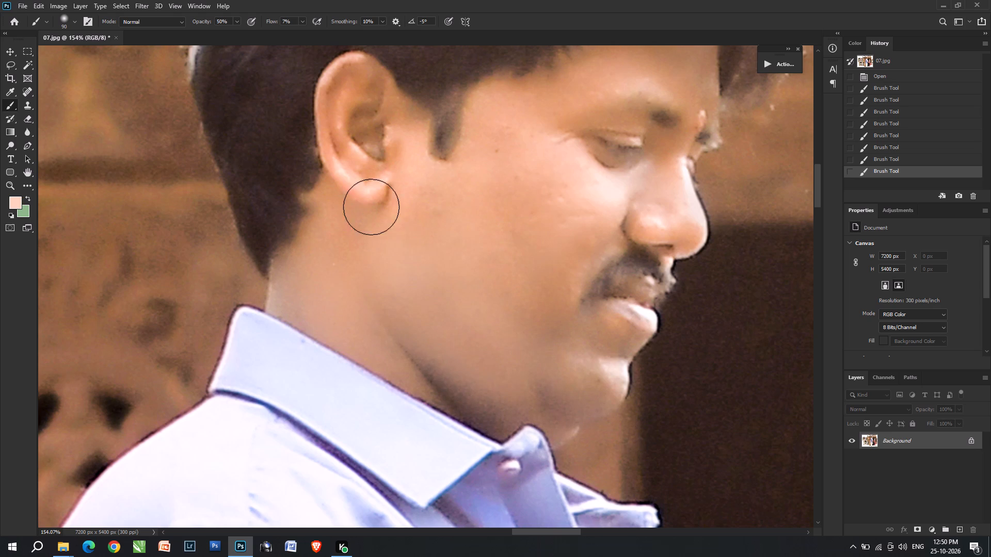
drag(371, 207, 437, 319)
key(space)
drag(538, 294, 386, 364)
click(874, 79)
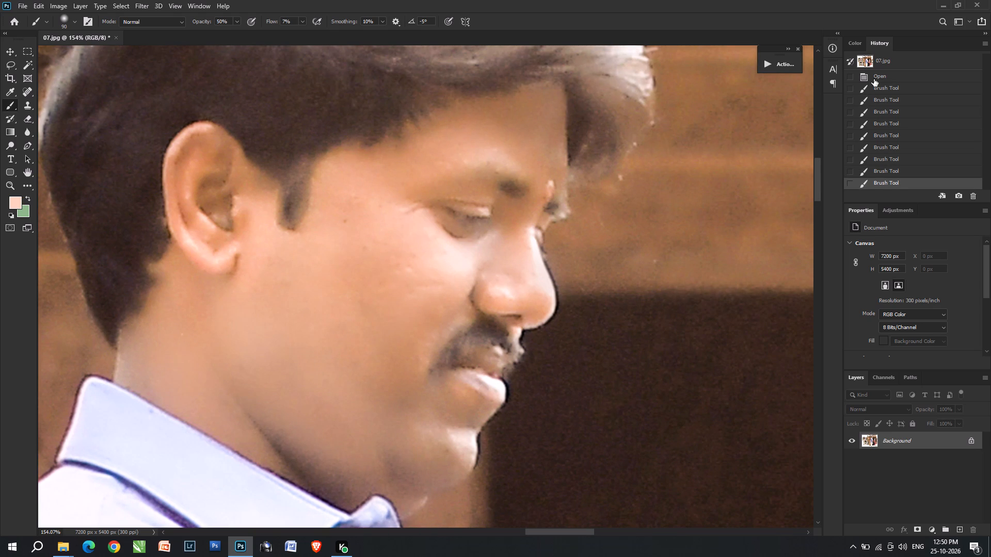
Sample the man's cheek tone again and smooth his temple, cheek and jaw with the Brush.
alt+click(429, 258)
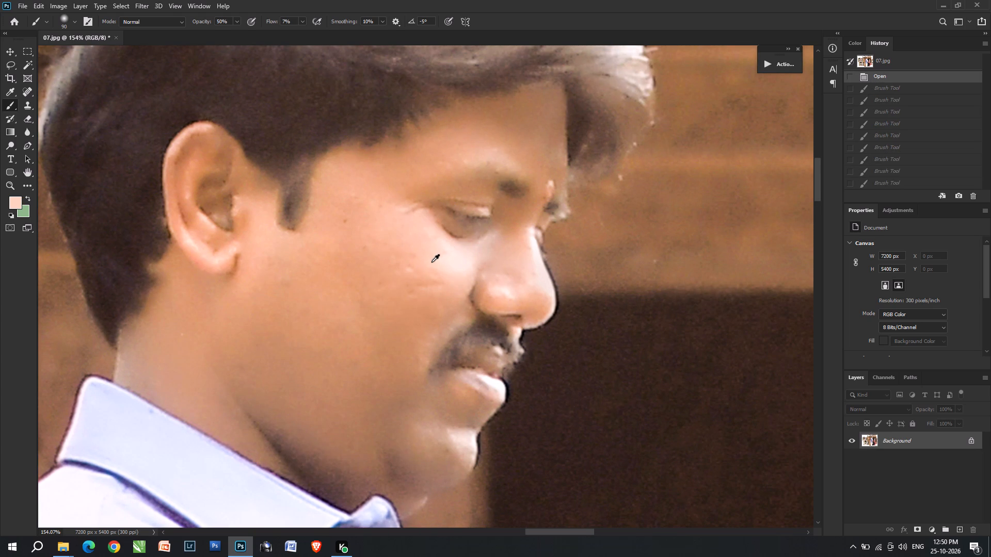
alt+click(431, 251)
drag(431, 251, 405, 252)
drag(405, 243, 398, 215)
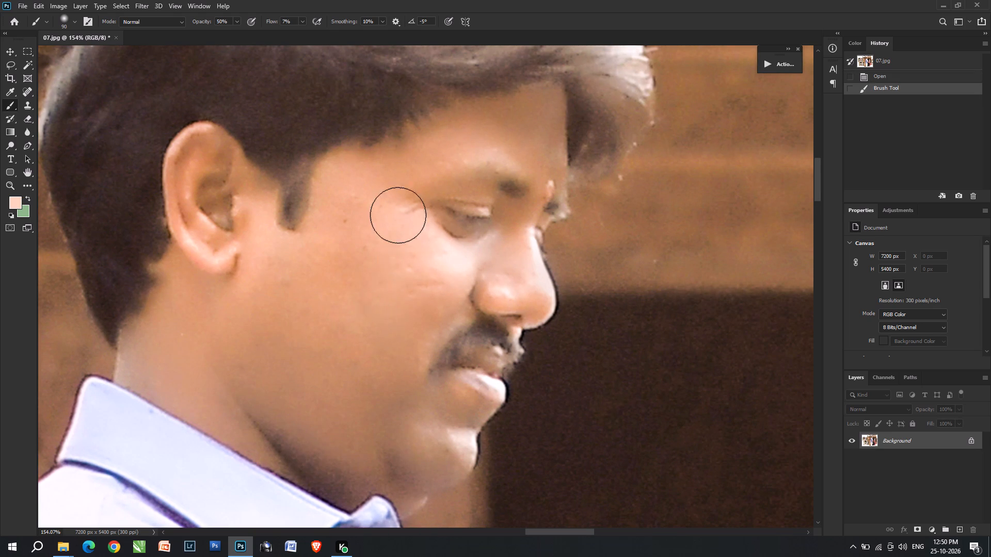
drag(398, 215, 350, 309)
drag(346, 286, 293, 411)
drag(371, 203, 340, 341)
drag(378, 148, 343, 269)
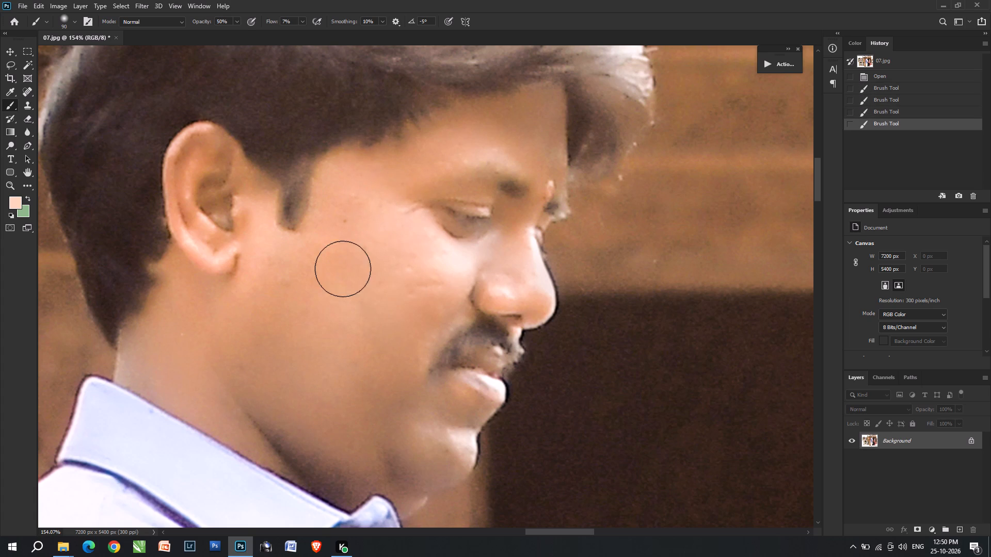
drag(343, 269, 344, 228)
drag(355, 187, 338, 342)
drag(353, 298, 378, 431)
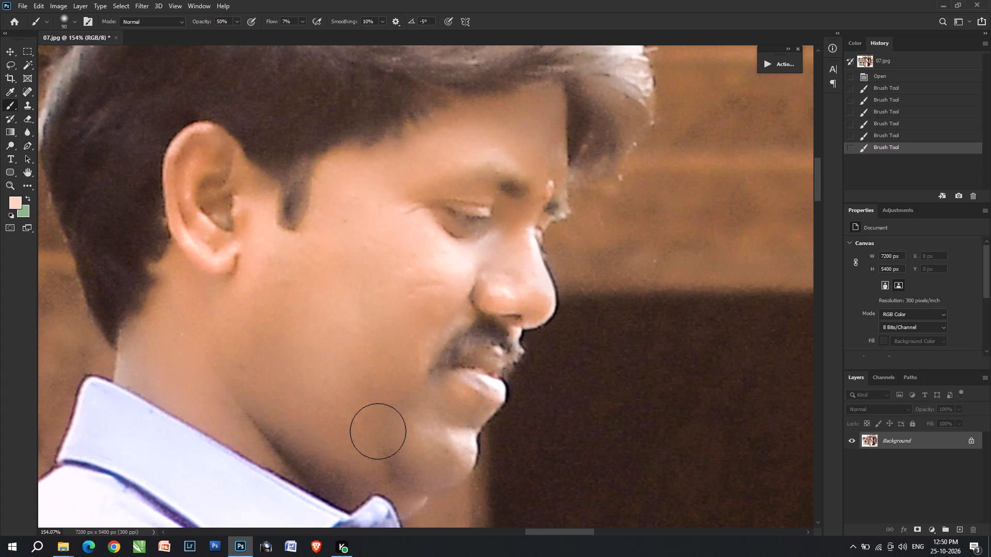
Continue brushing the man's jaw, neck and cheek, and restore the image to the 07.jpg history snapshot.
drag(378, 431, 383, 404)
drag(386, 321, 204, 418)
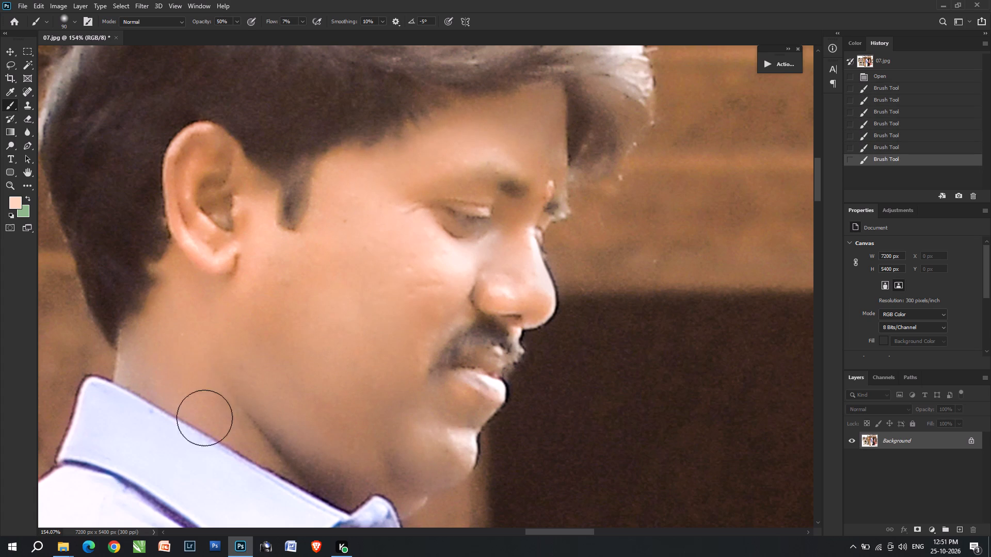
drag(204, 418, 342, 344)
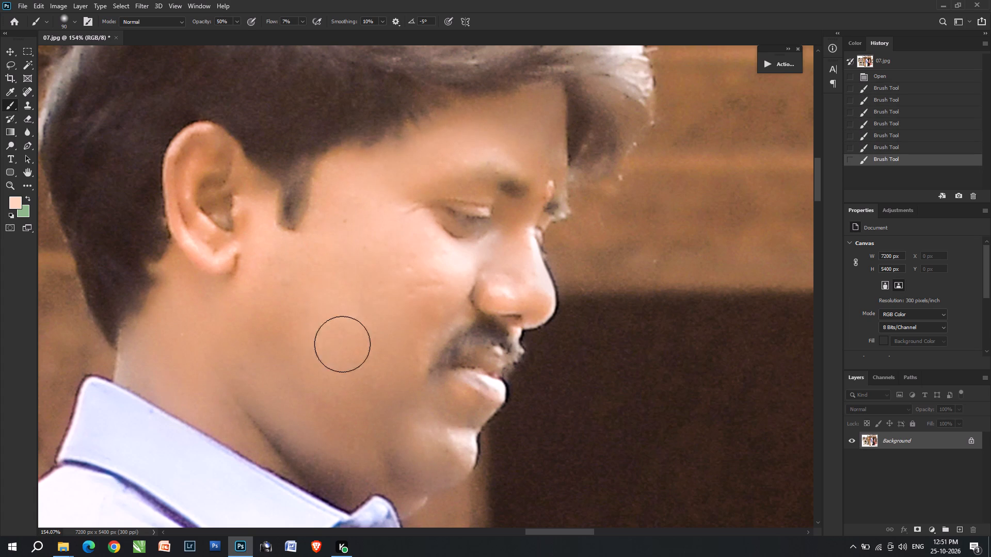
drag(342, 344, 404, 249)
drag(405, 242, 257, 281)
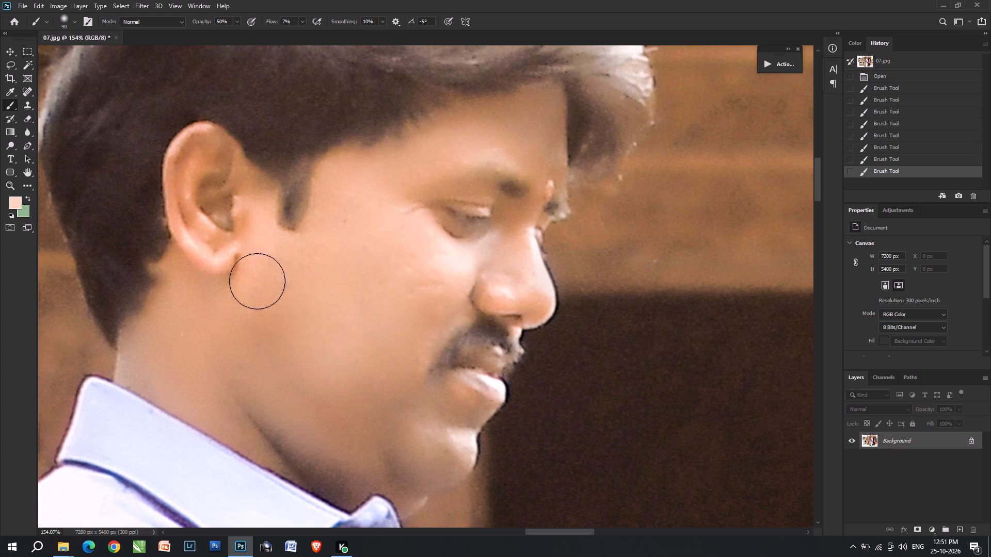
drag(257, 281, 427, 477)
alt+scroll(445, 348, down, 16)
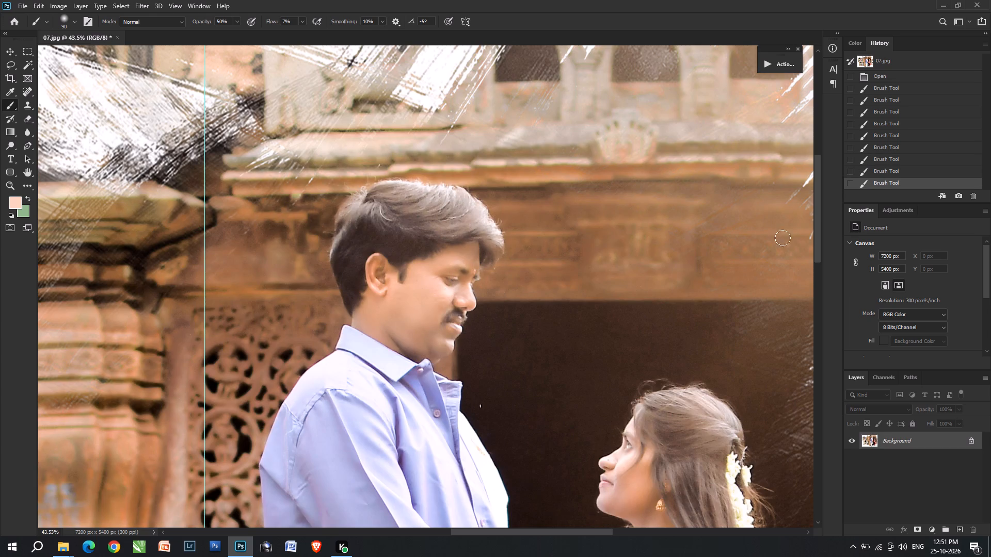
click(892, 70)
Select a rectangular area around the man's face in the large photo and feather it by 50 pixels.
alt+scroll(364, 276, up, 8)
key(v)
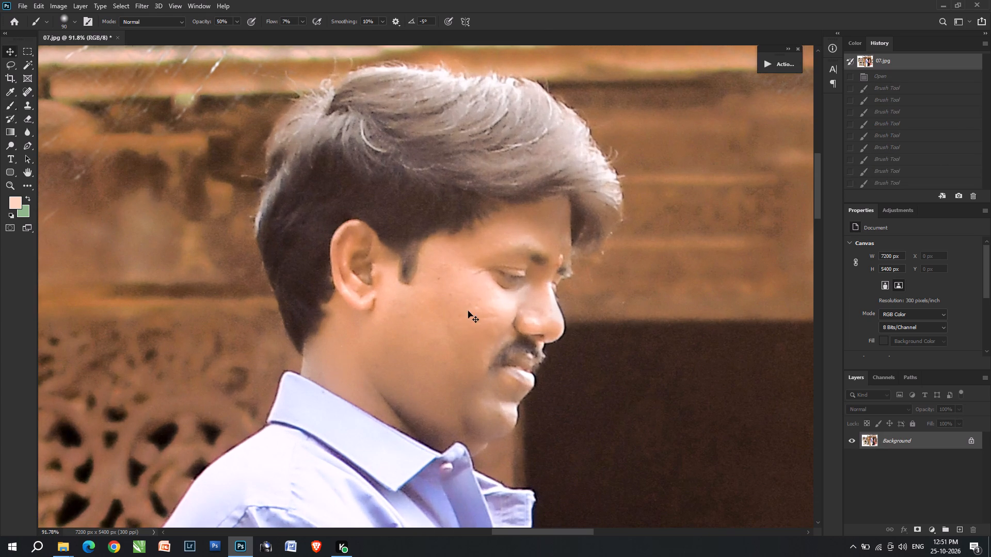
key(m)
key(m)
drag(278, 183, 607, 508)
key(ctrl+alt+d)
text(50)
key(Return)
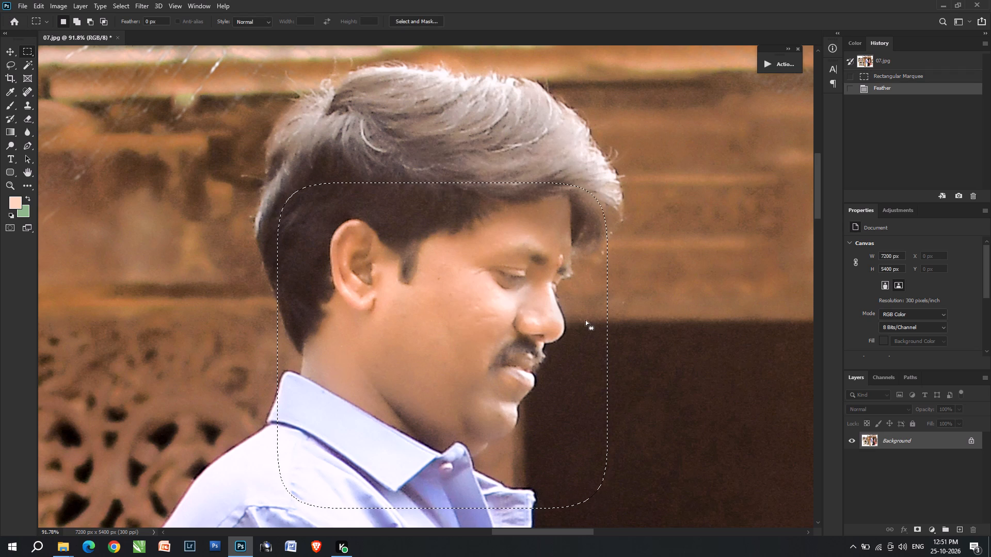
Brighten the selected face with a Levels midtone of 1.11, fade the adjustment to 50%, and clear the selection.
key(ctrl+l)
click(661, 222)
key(Return)
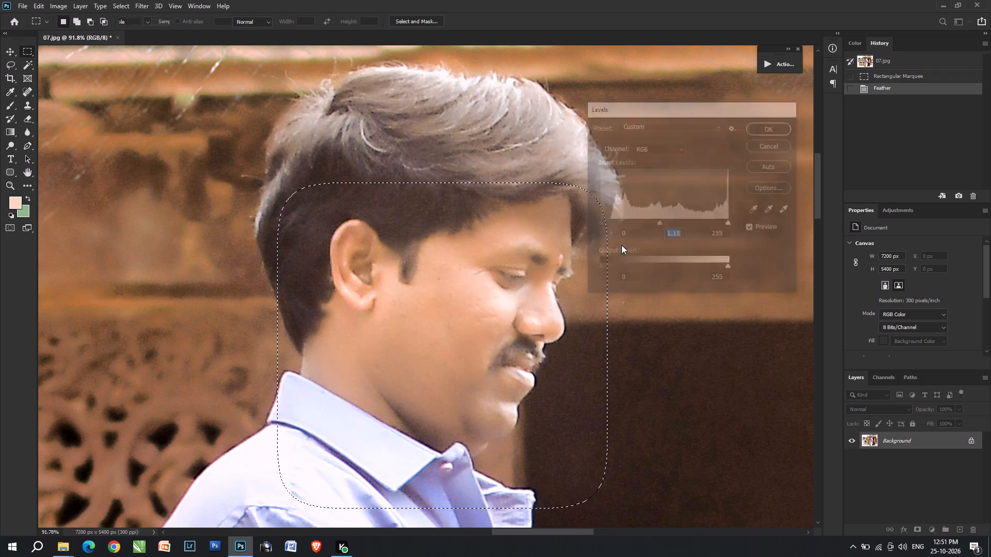
key(ctrl+shift+f)
text(50)
key(Return)
key(ctrl+d)
key(v)
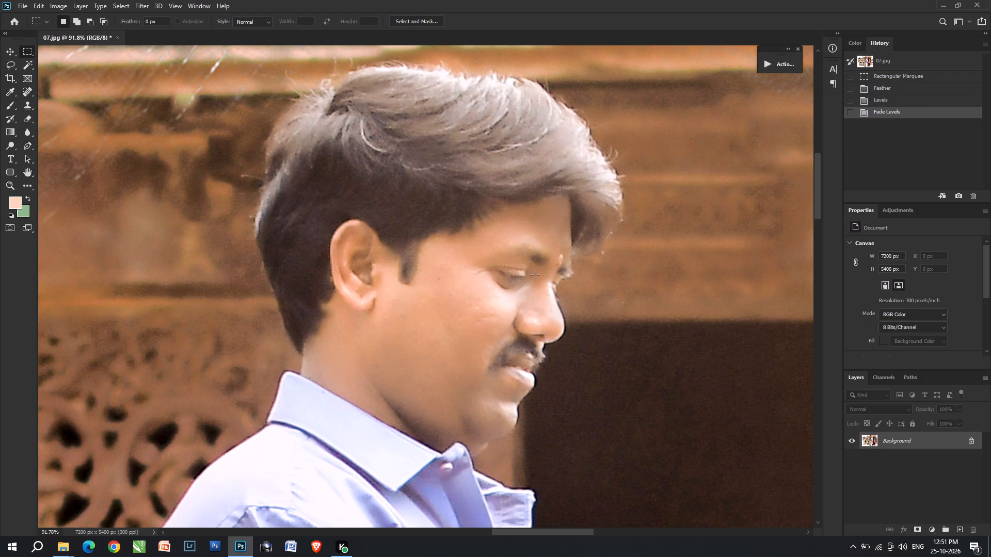
Smooth the man's cheek and the area beside his nose with a sampled skin tone, reducing the brush size to 70.
alt+scroll(511, 291, up, 1)
alt+scroll(510, 291, down, 1)
alt+scroll(500, 292, up, 8)
alt+middle_click(500, 292)
key(b)
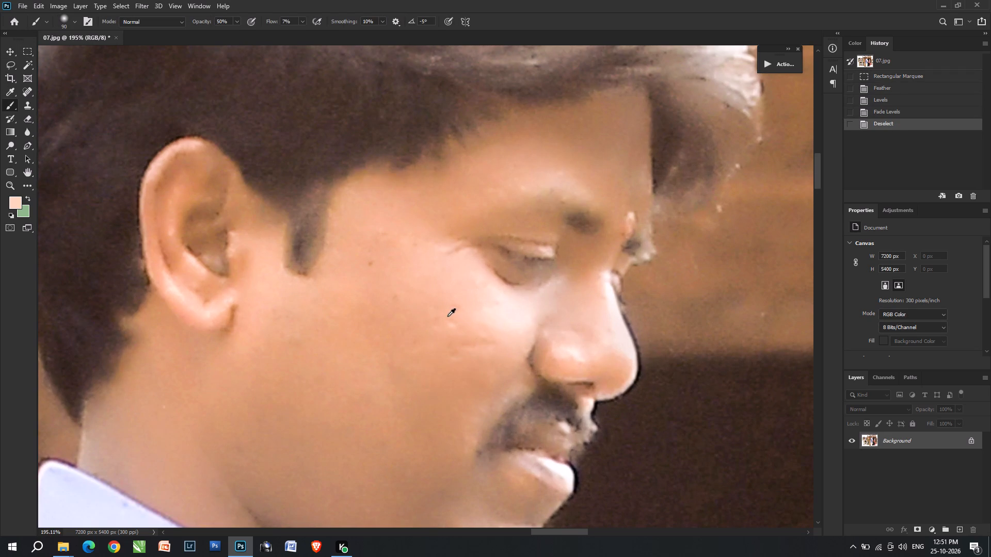
alt+click(447, 316)
drag(446, 314, 482, 323)
key(bracketleft)
key(bracketleft)
drag(492, 314, 537, 325)
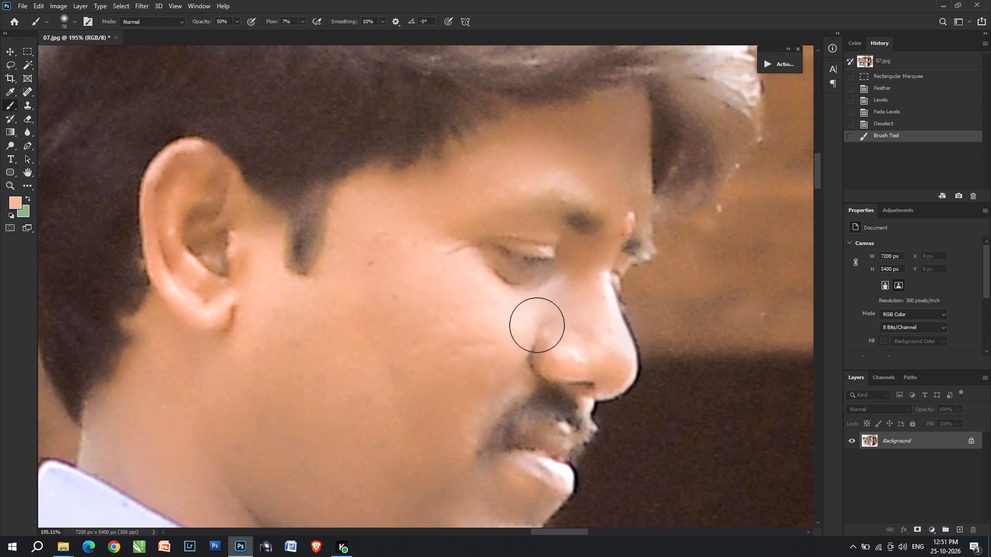
drag(537, 325, 421, 295)
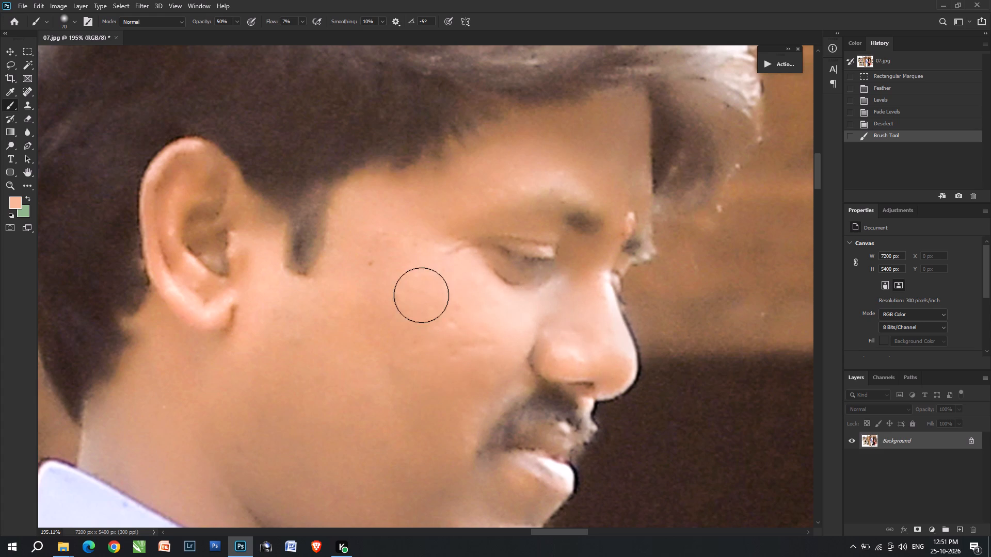
drag(421, 295, 421, 308)
Select a rectangular area over the man's lower cheek, jaw and collar, shift it slightly and feather it.
alt+scroll(437, 301, down, 8)
alt+scroll(441, 378, down, 2)
key(v)
alt+scroll(413, 416, up, 3)
click(413, 416)
key(space)
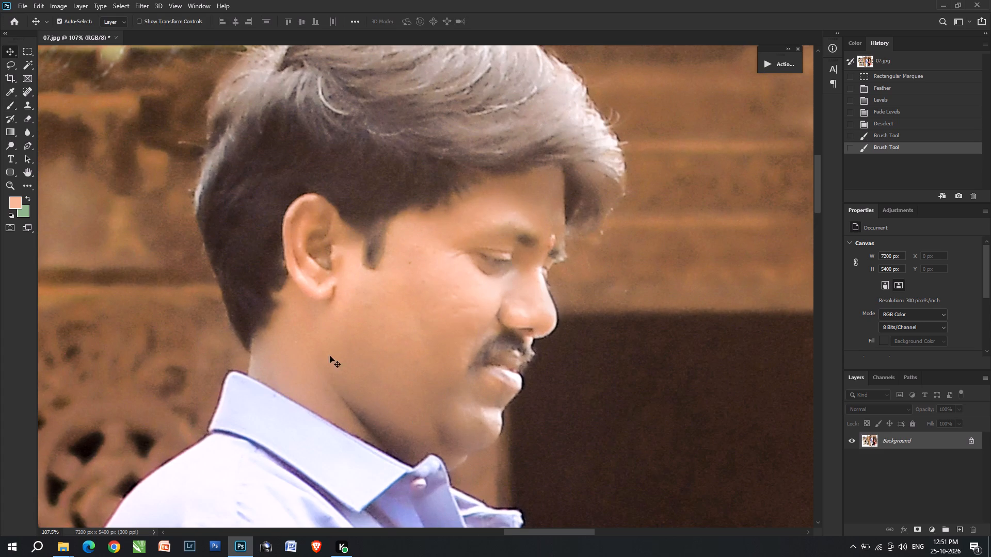
key(n)
key(n)
text(mm)
drag(275, 339, 512, 495)
drag(459, 406, 455, 390)
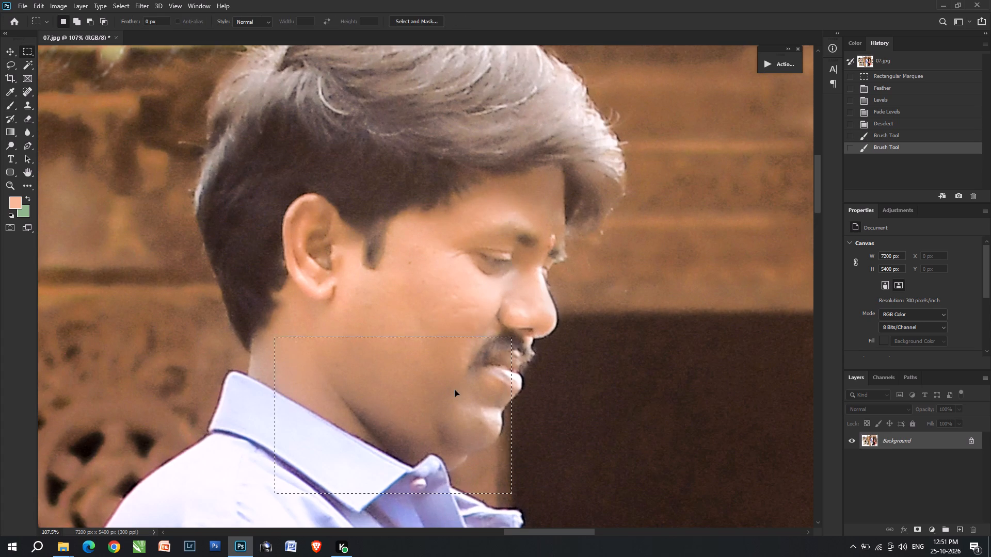
drag(455, 390, 442, 392)
key(ctrl+alt+d)
key(Return)
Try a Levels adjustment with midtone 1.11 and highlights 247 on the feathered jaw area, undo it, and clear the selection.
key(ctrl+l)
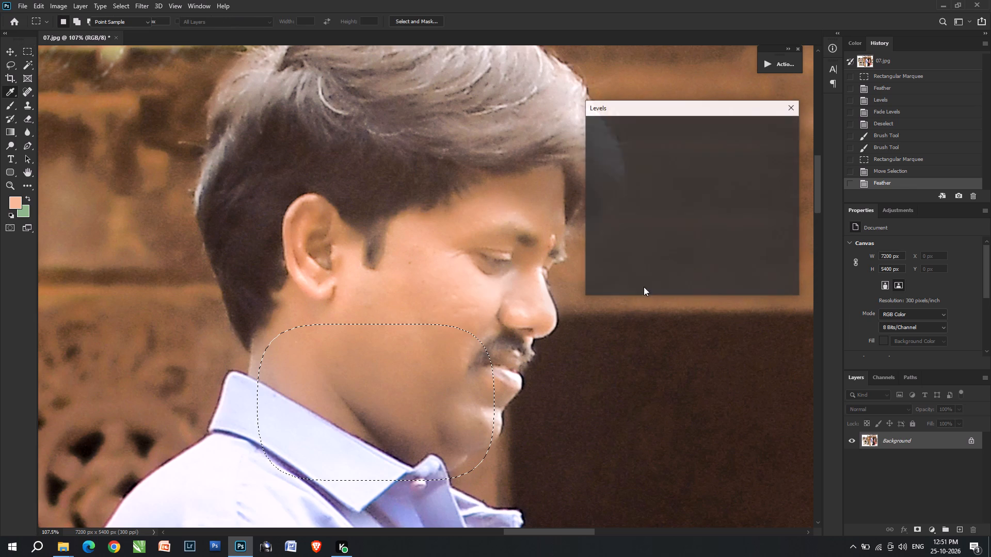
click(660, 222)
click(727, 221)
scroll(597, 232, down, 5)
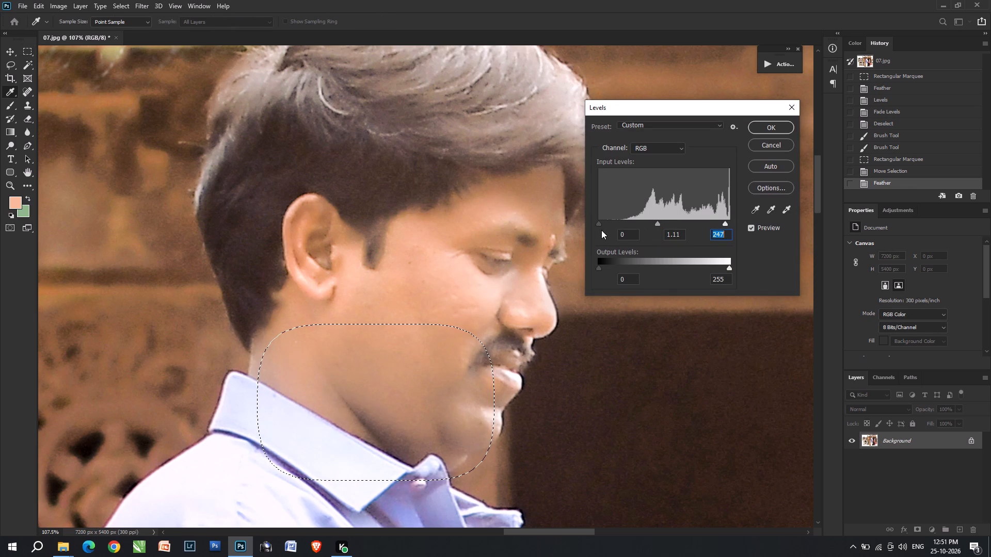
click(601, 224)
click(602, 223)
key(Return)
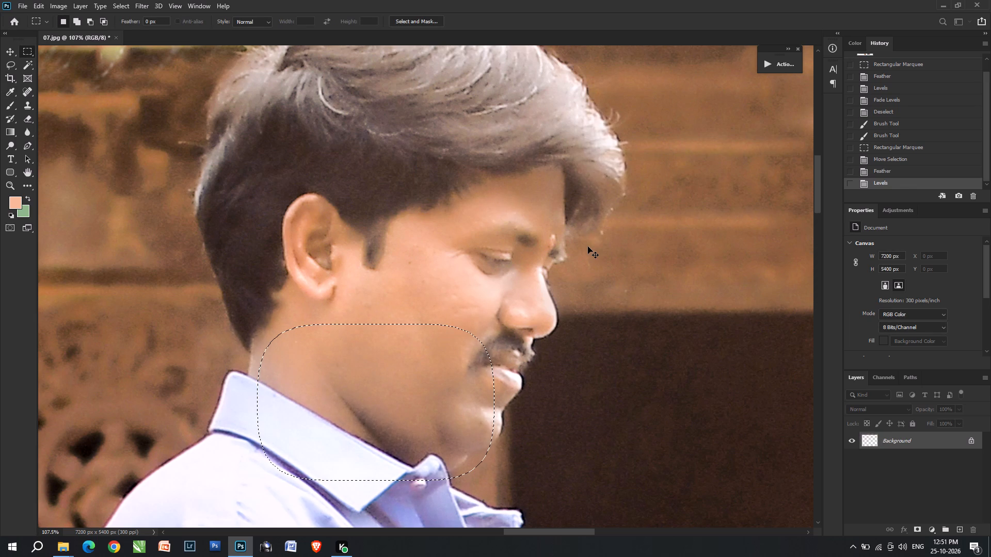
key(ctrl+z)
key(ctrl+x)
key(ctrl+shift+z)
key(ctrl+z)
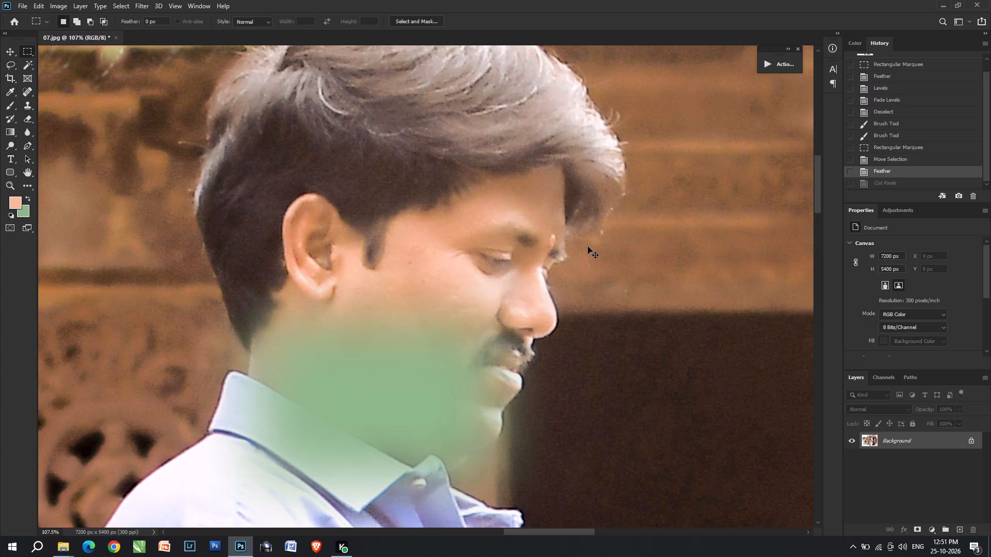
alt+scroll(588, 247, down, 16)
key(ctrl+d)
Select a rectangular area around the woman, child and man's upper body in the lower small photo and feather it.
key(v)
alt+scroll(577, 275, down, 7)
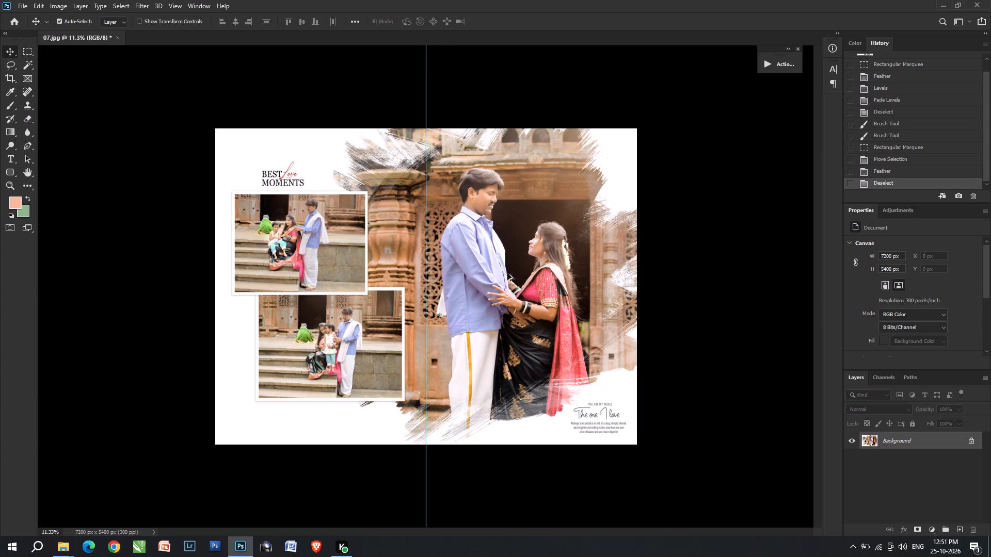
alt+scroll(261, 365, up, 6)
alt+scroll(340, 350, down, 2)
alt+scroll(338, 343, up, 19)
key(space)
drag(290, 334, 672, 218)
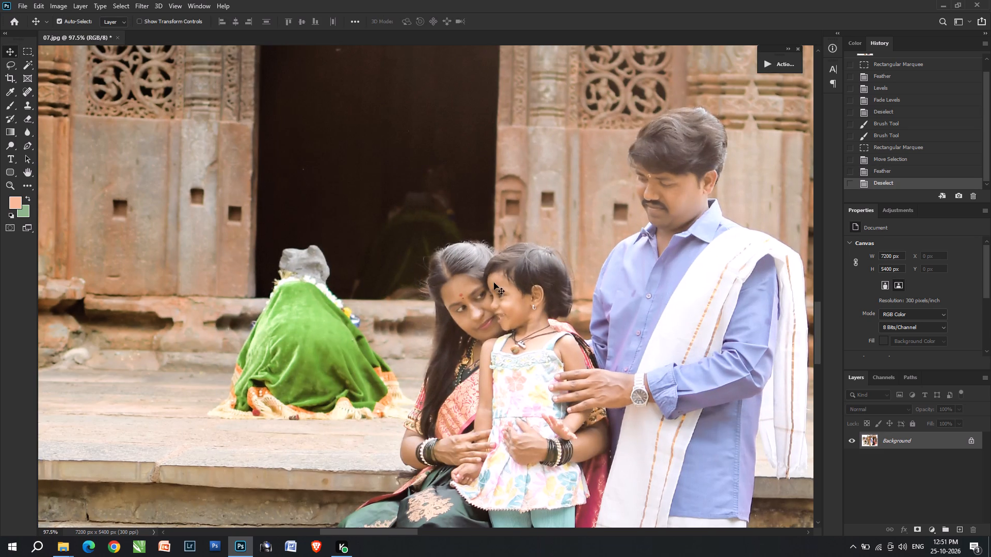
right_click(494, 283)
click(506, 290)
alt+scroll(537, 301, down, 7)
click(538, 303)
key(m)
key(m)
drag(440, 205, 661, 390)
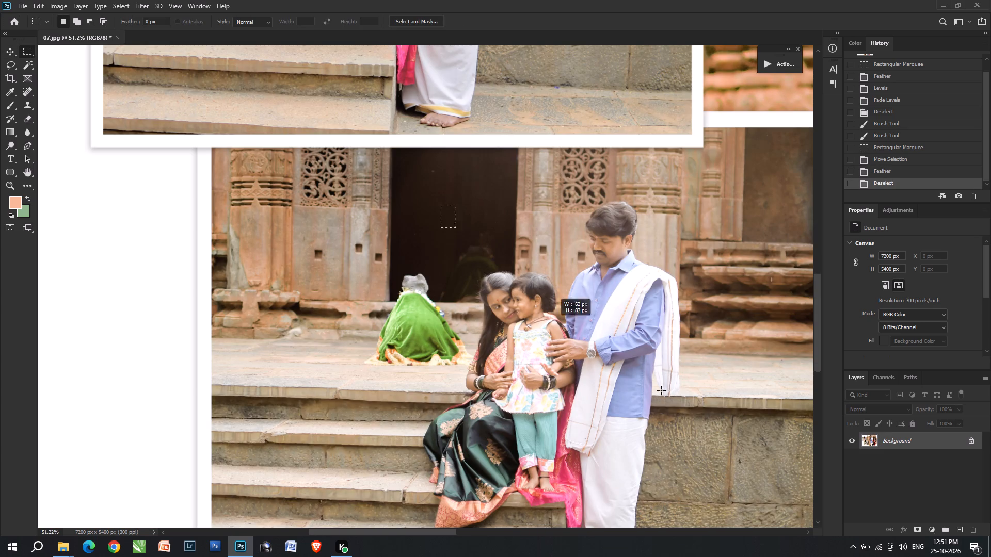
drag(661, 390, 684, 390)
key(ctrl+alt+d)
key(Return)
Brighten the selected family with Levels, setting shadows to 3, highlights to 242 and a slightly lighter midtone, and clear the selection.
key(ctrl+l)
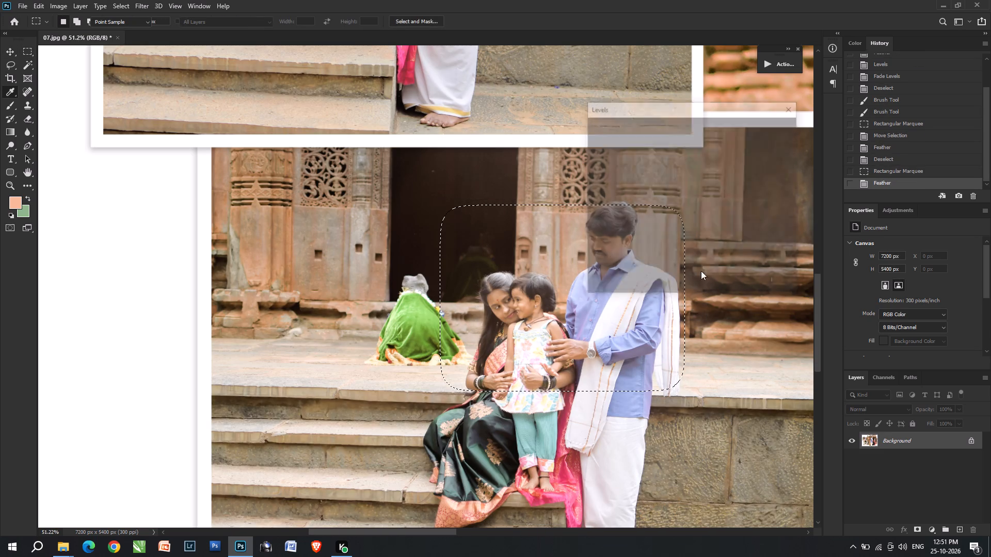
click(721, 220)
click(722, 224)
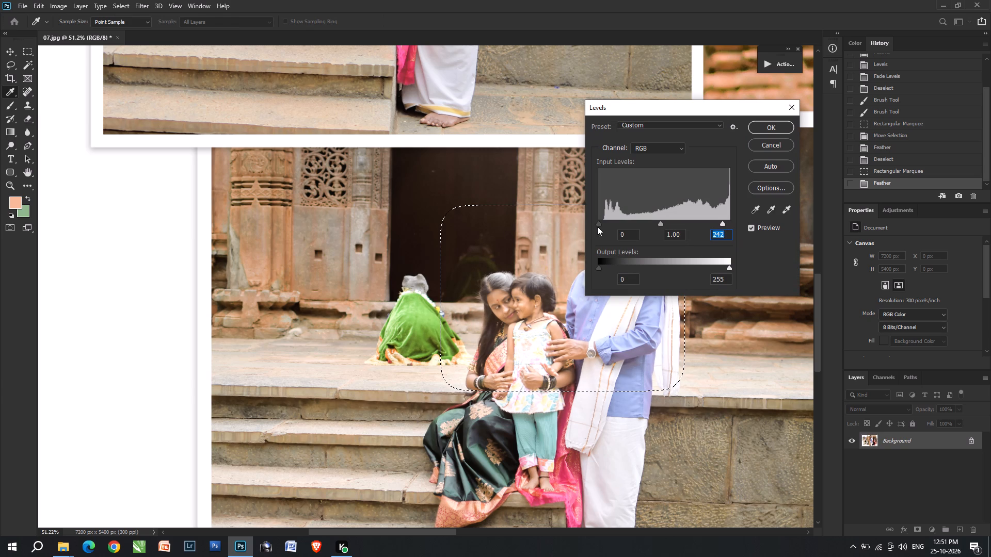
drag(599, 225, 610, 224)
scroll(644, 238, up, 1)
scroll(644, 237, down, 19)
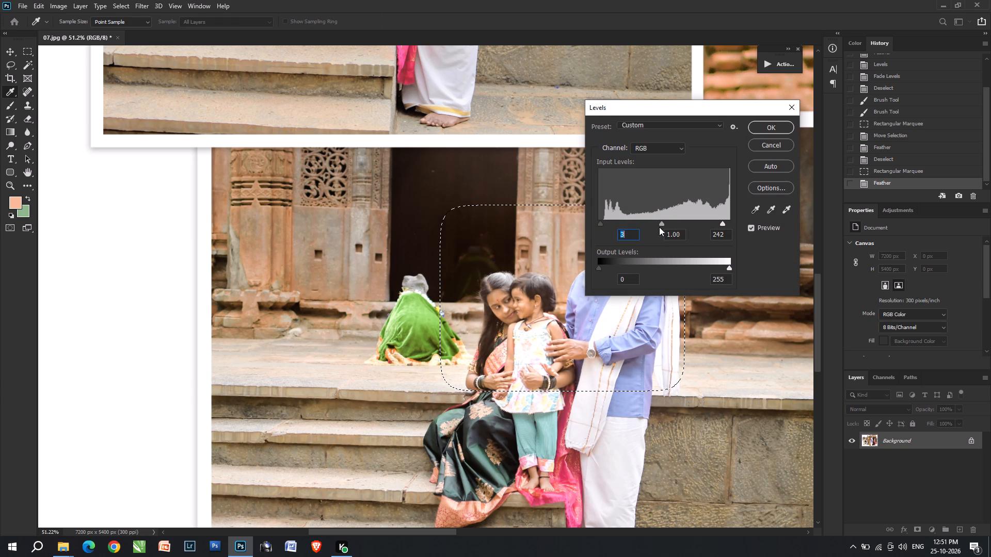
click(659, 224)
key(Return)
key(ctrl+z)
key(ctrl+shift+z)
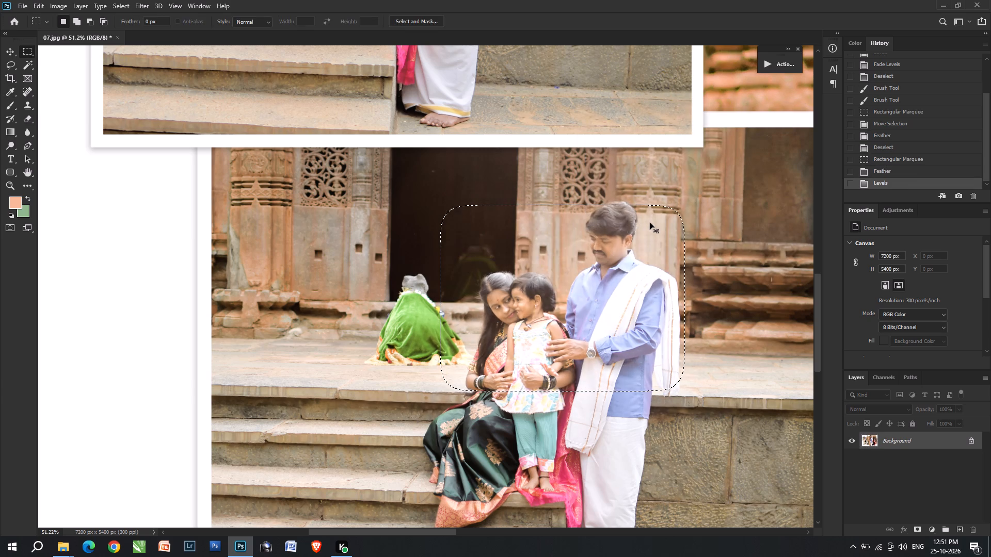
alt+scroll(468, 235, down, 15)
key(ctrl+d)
Close 07.jpg without saving the changes.
key(ctrl+w)
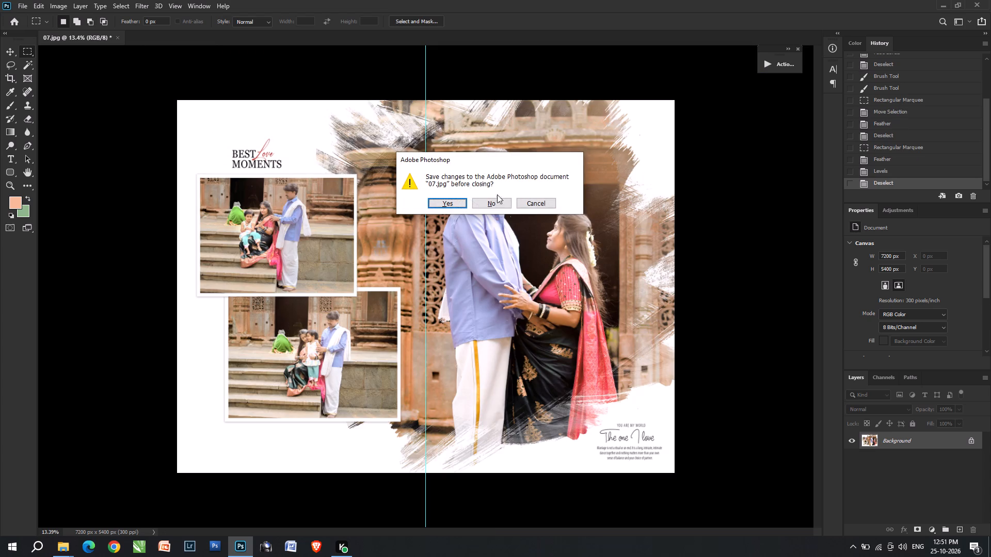
click(492, 205)
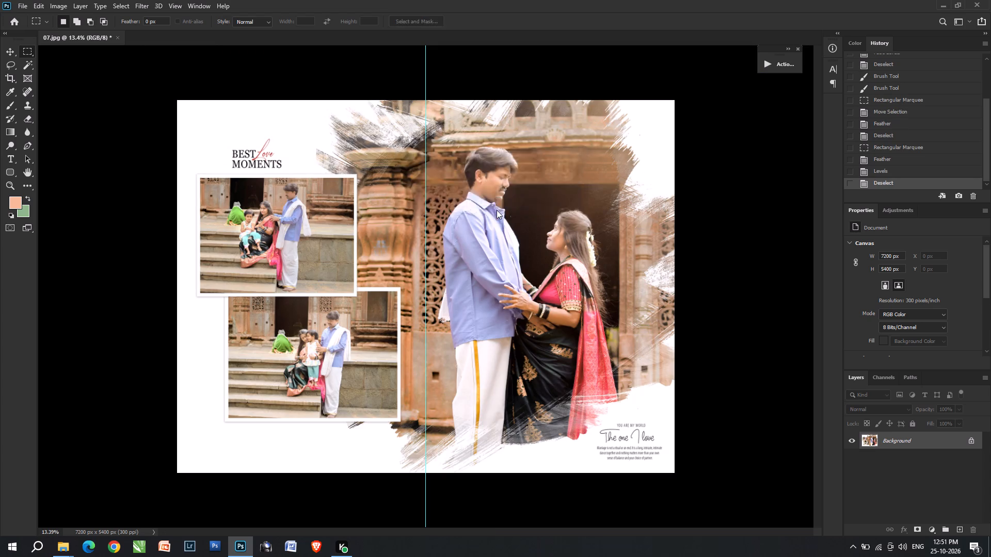
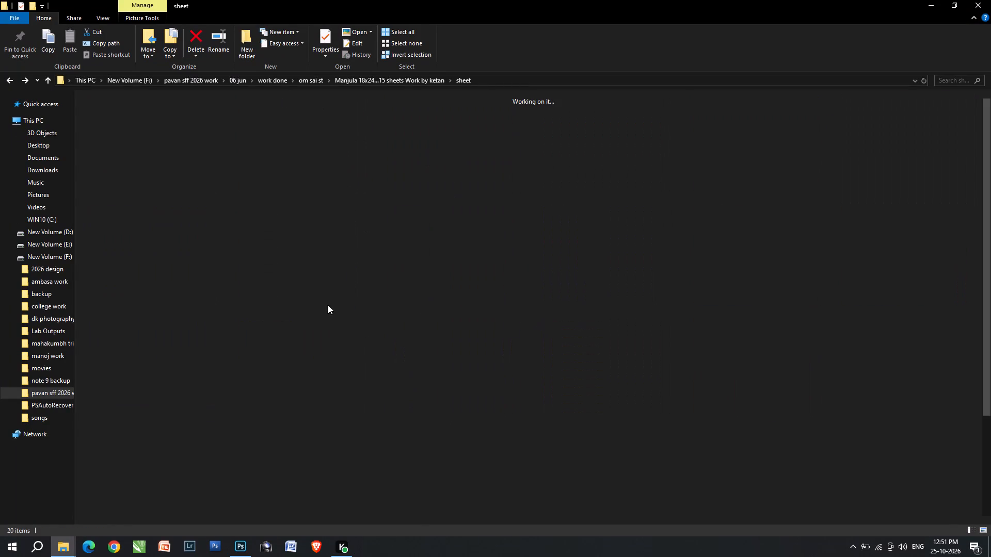
Switch to Photoshop and bring up the layered sheet file 07.psd.
drag(322, 363, 526, 296)
key(alt+Tab)
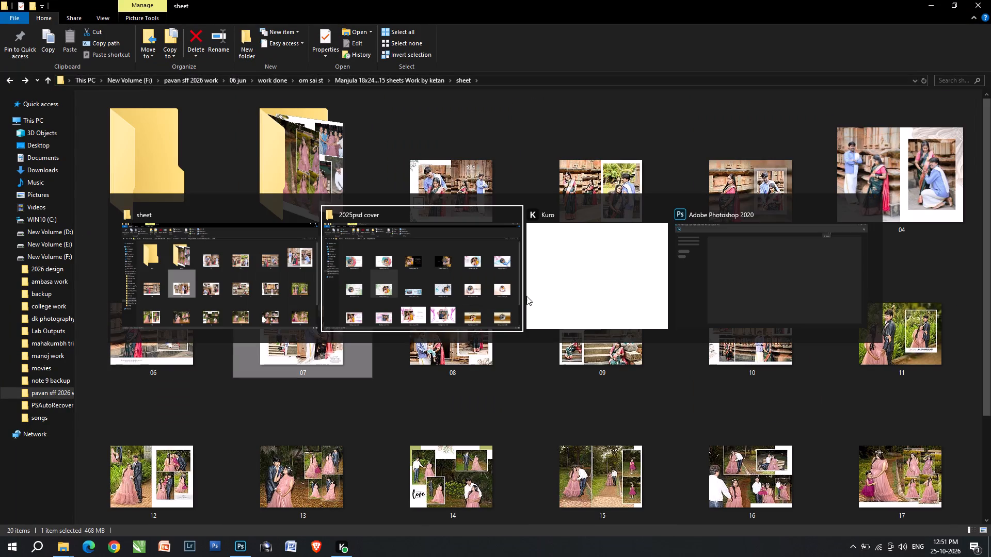
drag(526, 296, 547, 316)
key(alt+Tab)
key(alt+Tab)
click(547, 316)
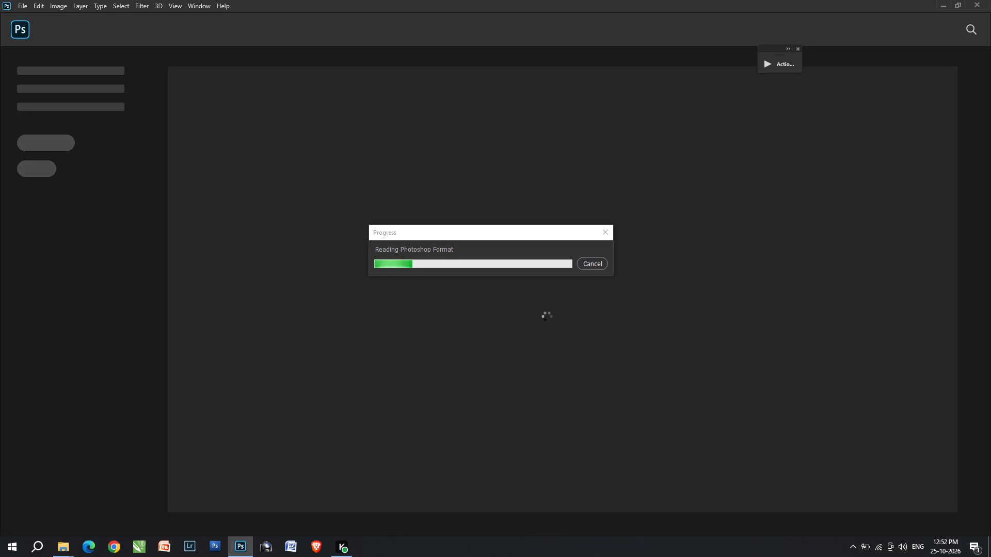
right_click(547, 316)
click(547, 316)
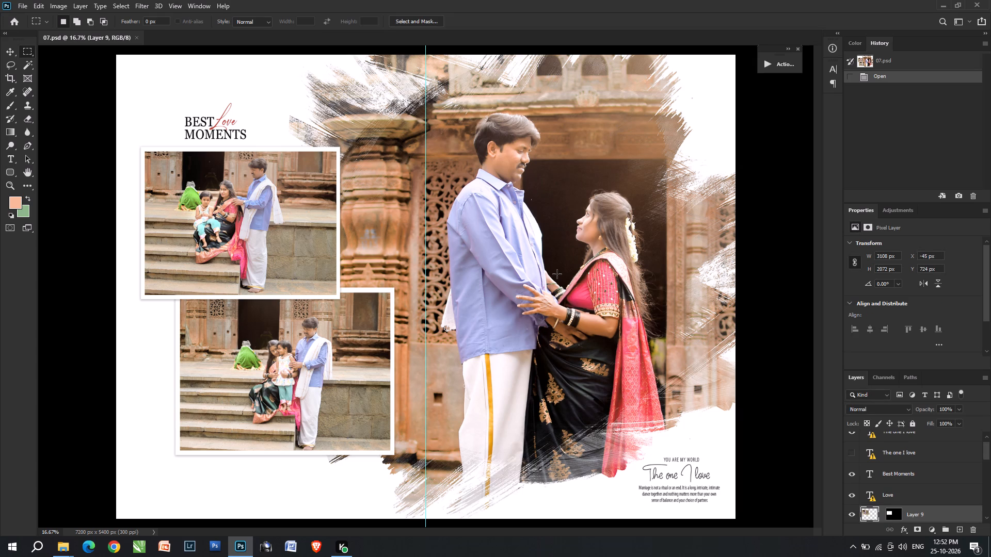
Select Layer 10, the large photo of the couple on sheet 07.psd.
right_click(431, 236)
click(462, 219)
text(vv)
right_drag(466, 219, 472, 225)
drag(484, 226, 489, 229)
click(492, 231)
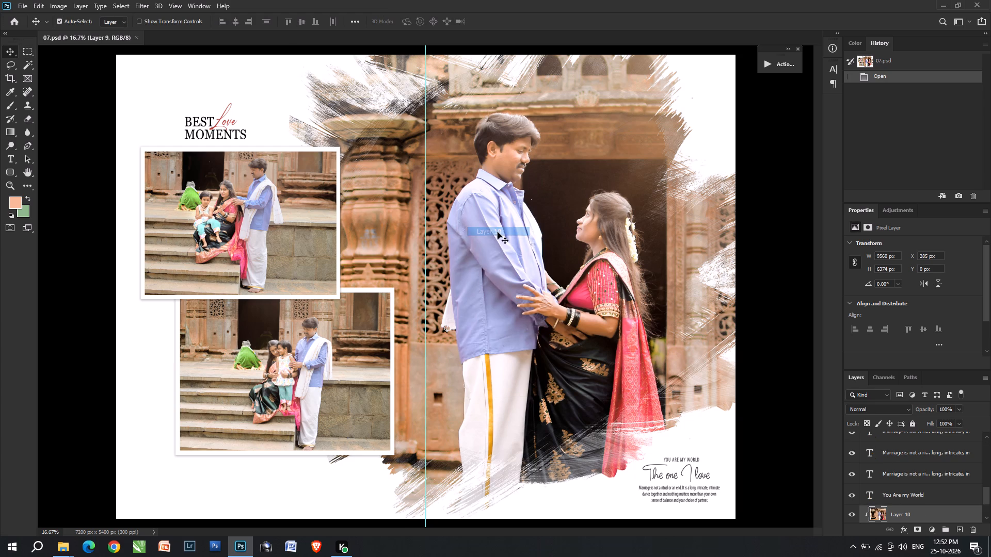
In File Explorer, open the album's done folder and show its photos as extra large icons.
key(alt+Tab)
click(477, 219)
key(BackSpace)
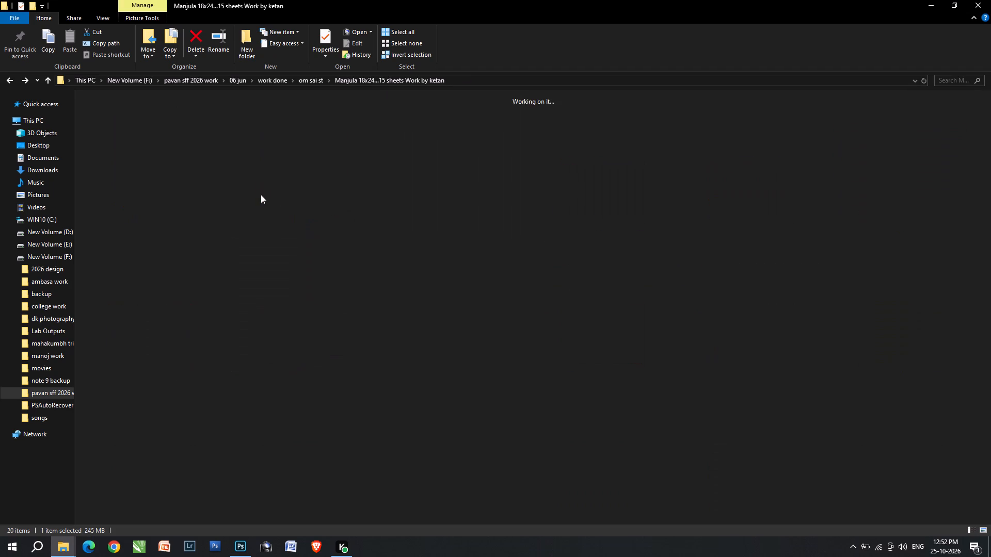
double_click(196, 176)
scroll(402, 294, up, 1)
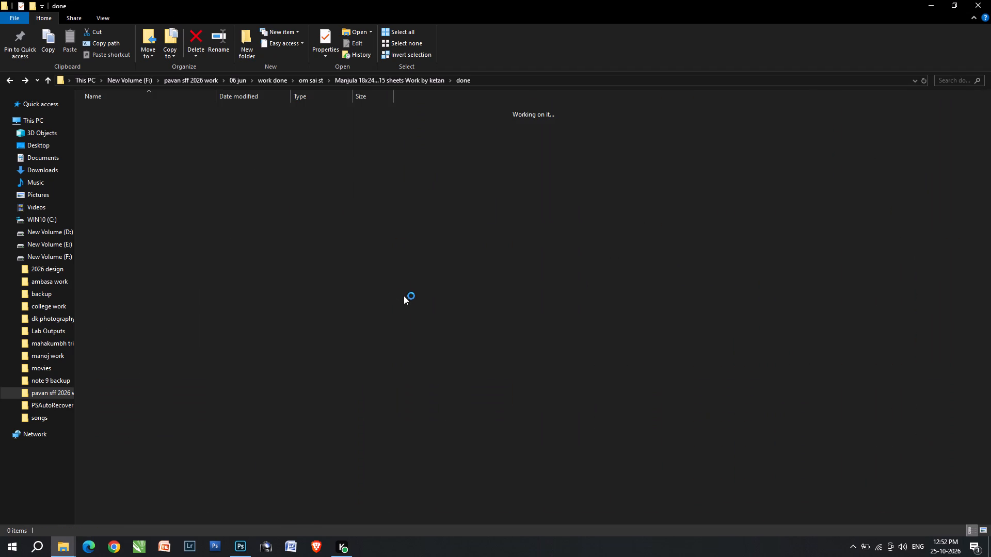
scroll(435, 316, down, 1)
scroll(444, 319, up, 1)
scroll(457, 321, down, 5)
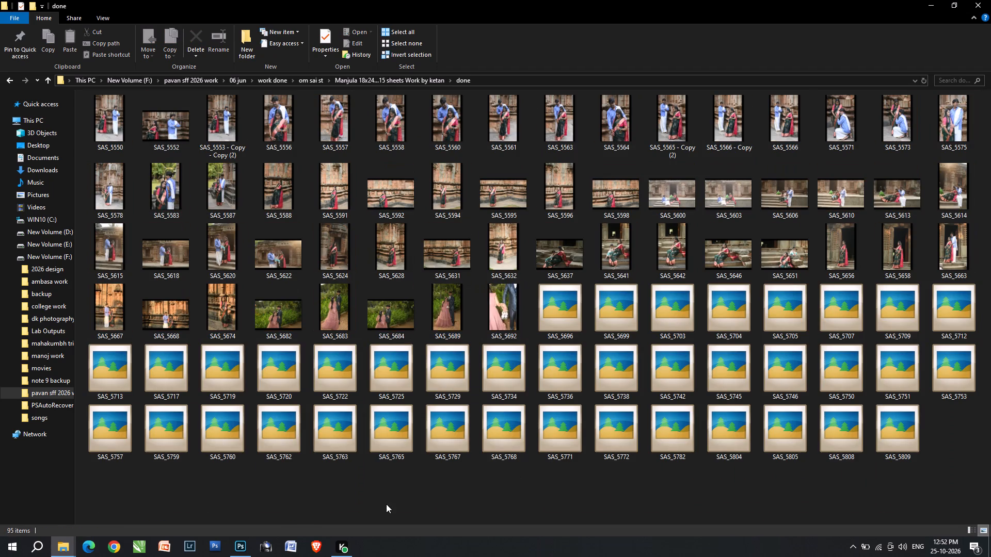
right_click(381, 500)
drag(461, 319, 504, 326)
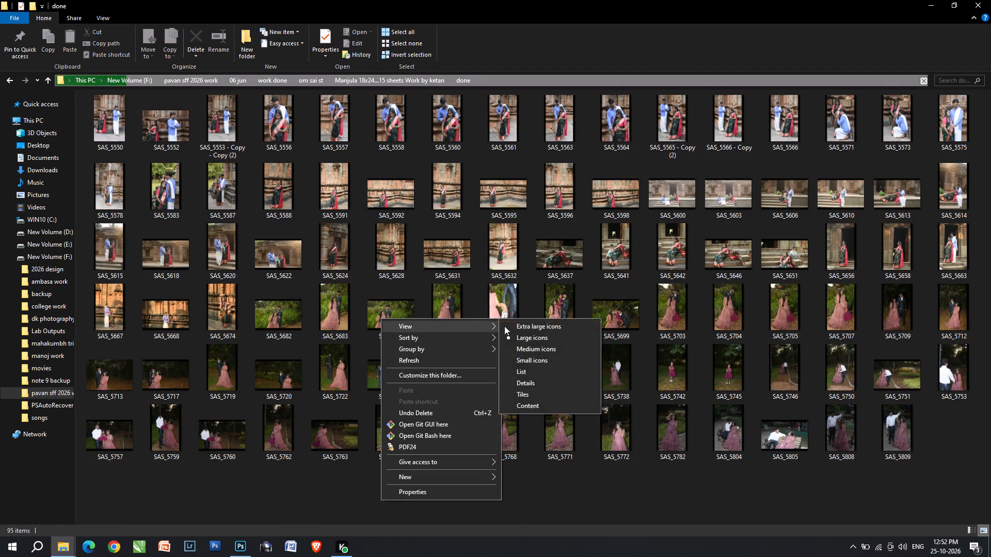
drag(504, 326, 524, 328)
Look through the temple photos in the done folder for the original of the sheet's large couple photo.
scroll(389, 394, up, 2)
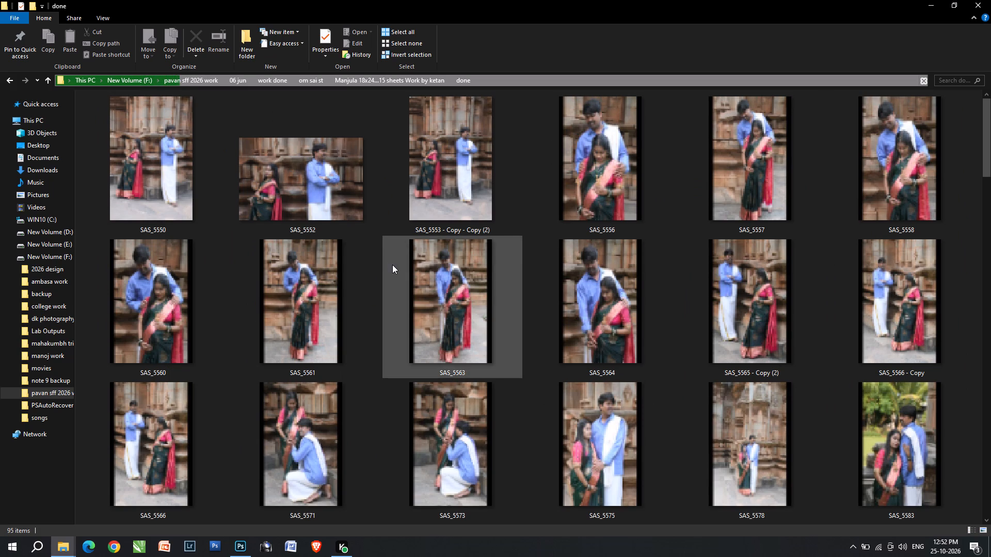
scroll(424, 256, down, 2)
scroll(427, 276, up, 6)
scroll(556, 337, up, 1)
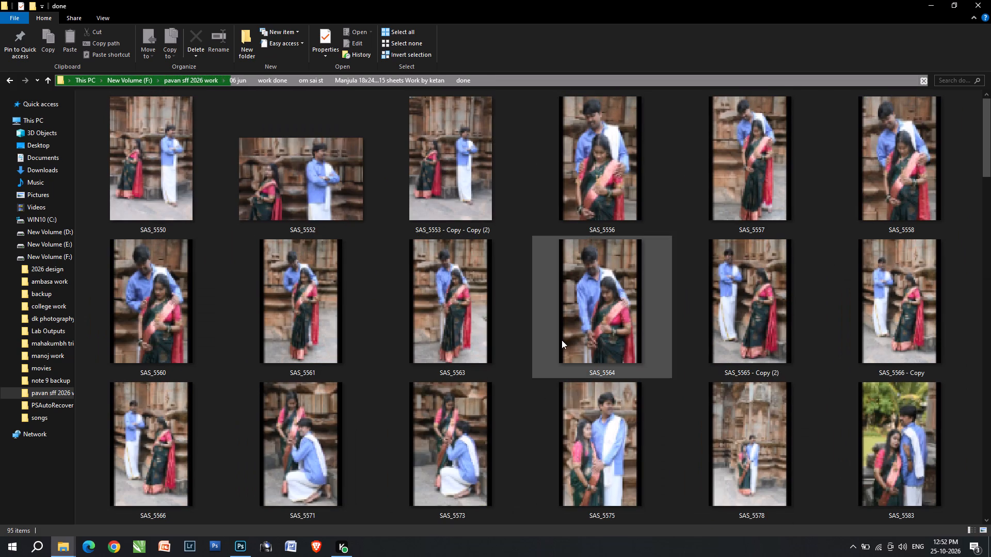
scroll(562, 340, up, 2)
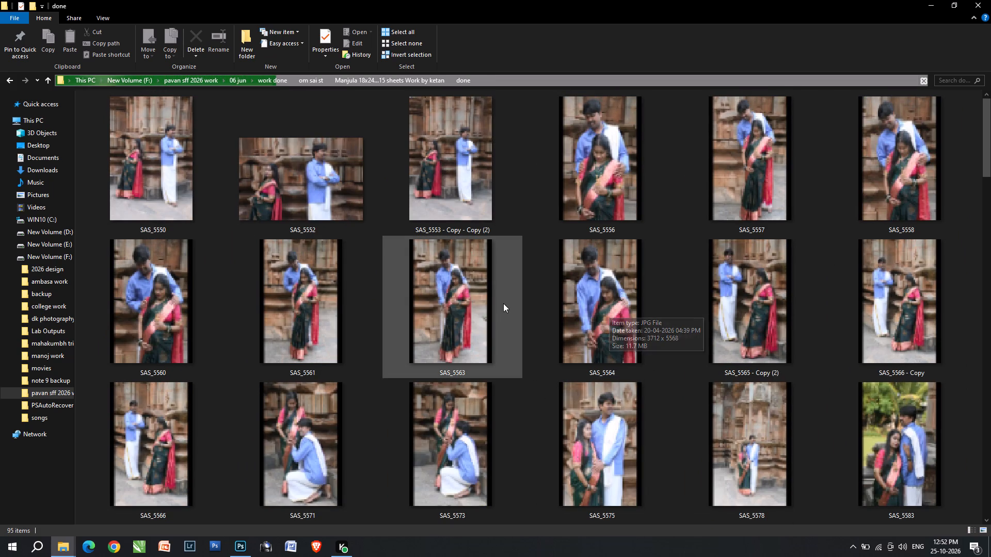
scroll(471, 361, down, 2)
scroll(471, 363, up, 5)
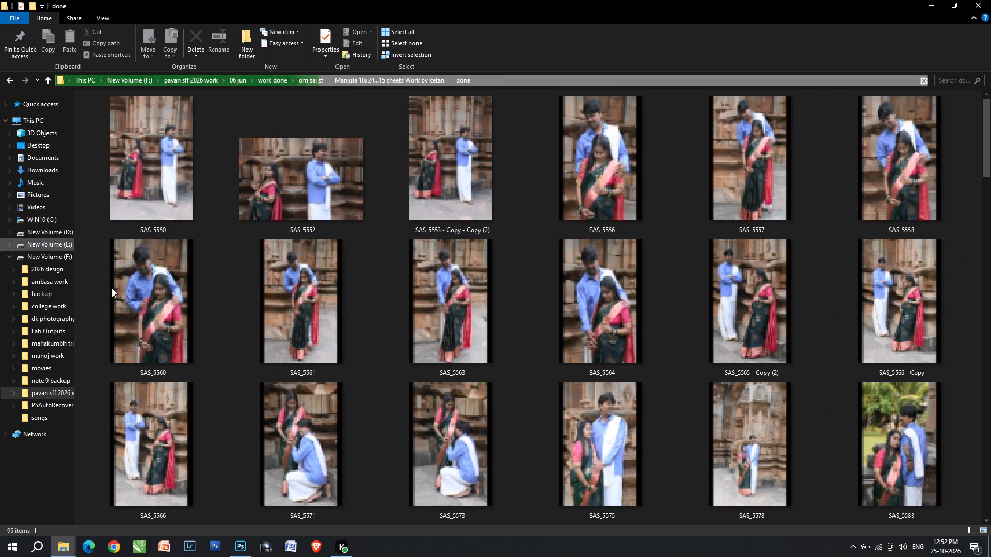
scroll(479, 438, down, 1)
scroll(479, 438, up, 3)
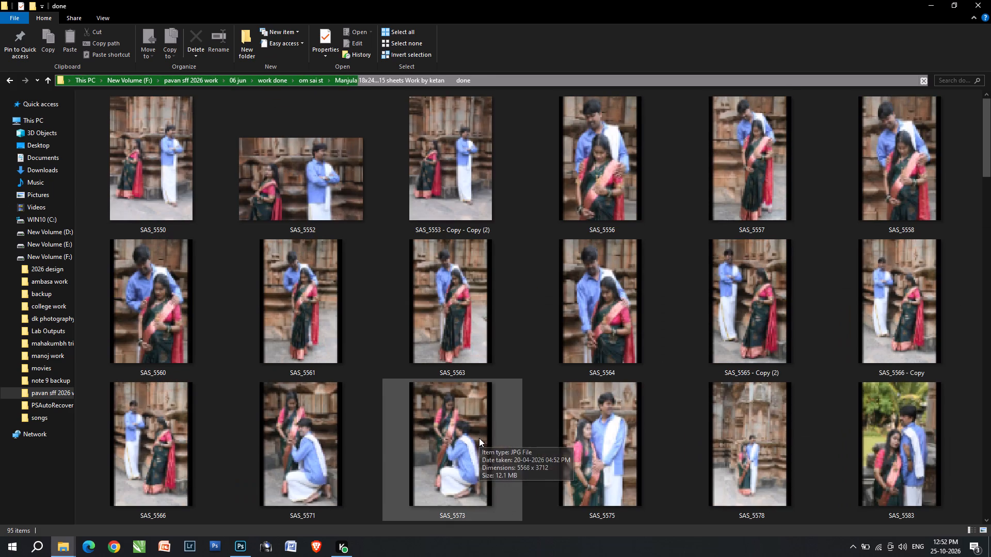
scroll(769, 351, down, 2)
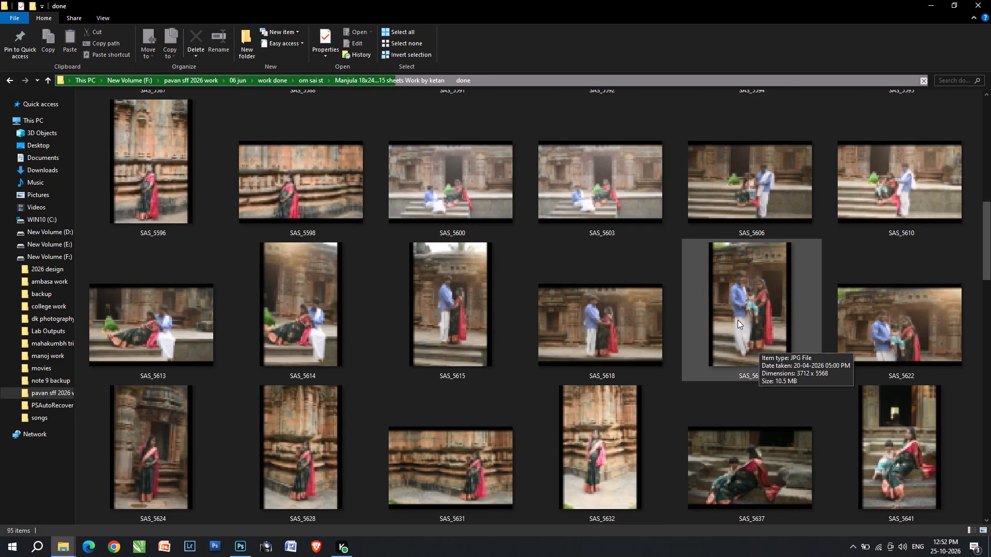
scroll(742, 317, up, 1)
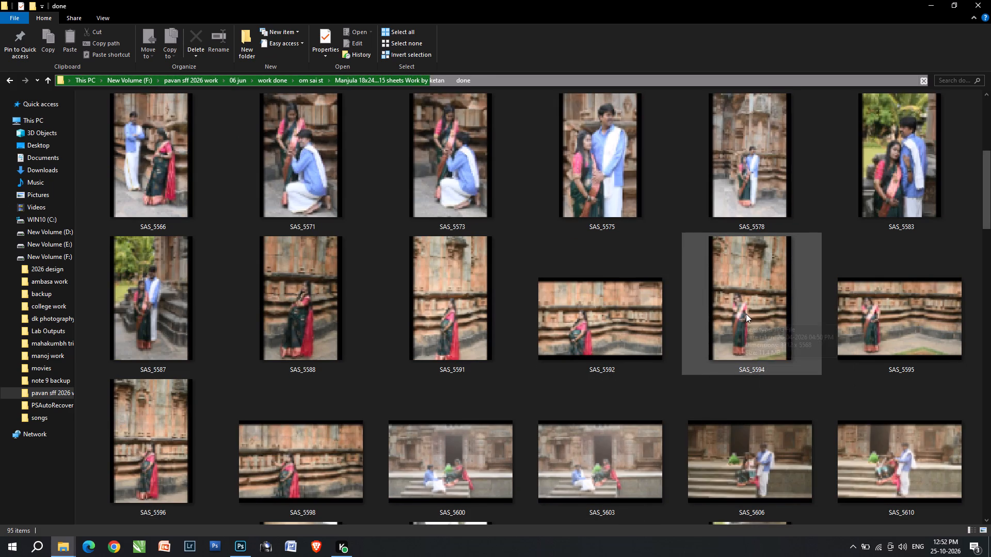
scroll(554, 371, up, 1)
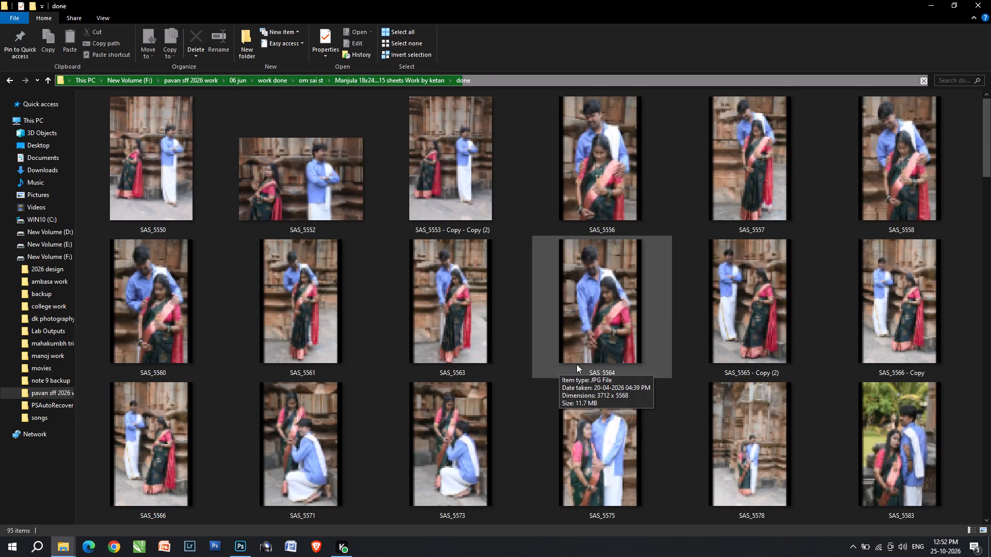
scroll(344, 323, up, 1)
scroll(370, 320, down, 4)
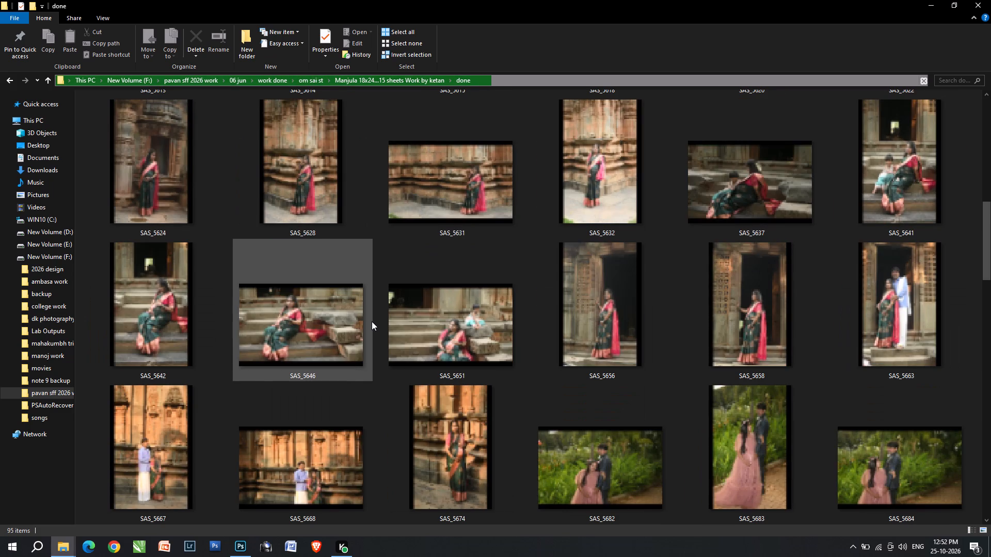
scroll(545, 332, up, 1)
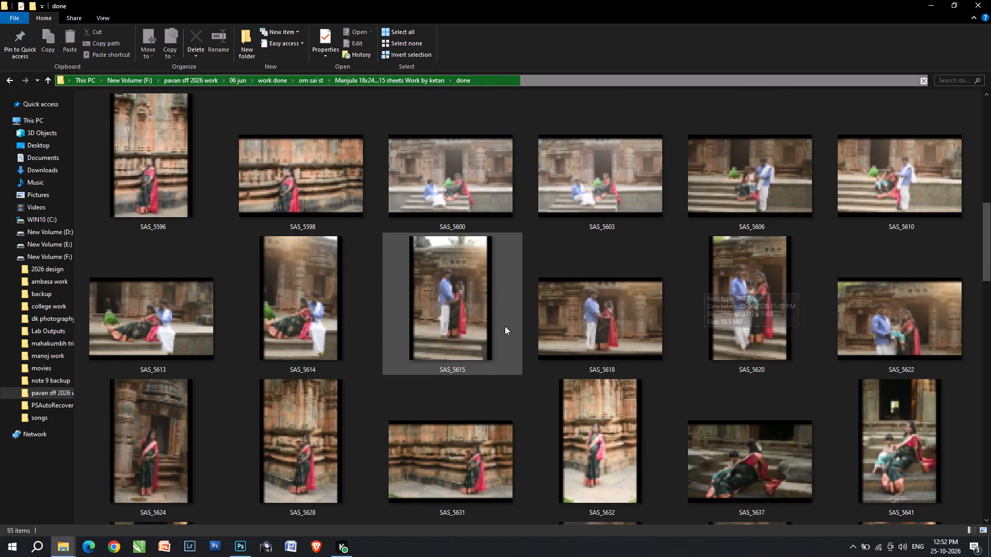
key(alt+Tab)
key(alt+Tab)
Open SAS_5618 in the photo viewer, examine the couple's faces at 100%, and close the viewer.
double_click(592, 327)
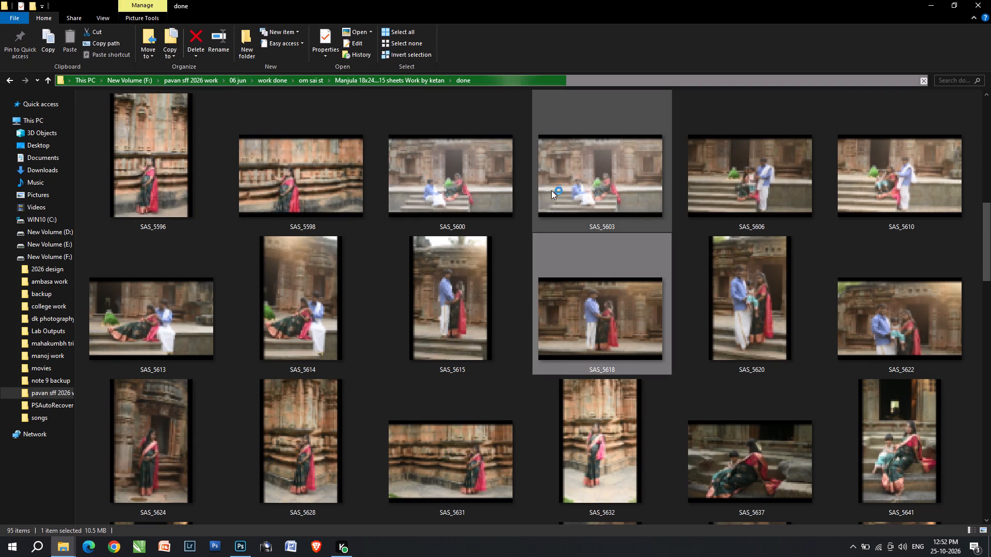
scroll(475, 111, up, 7)
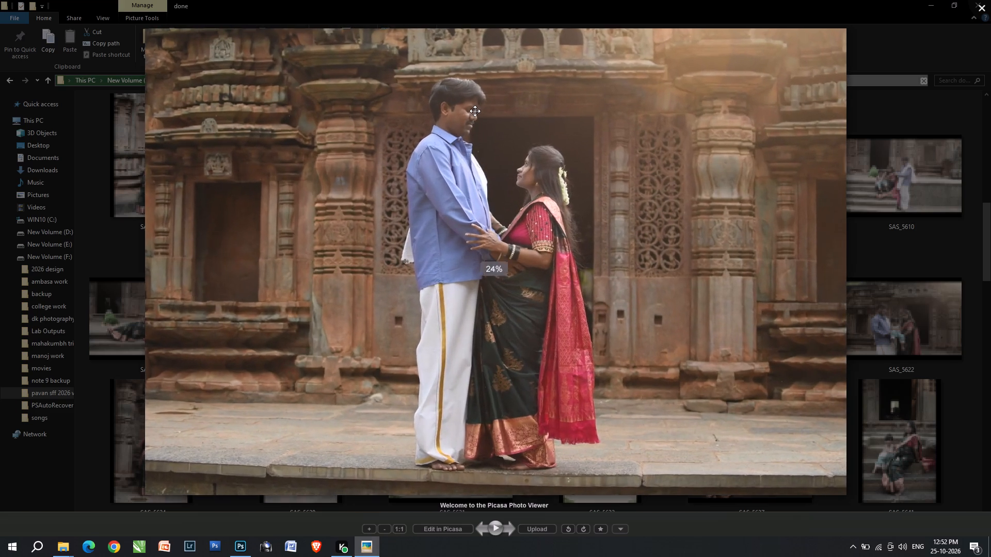
scroll(450, 100, up, 7)
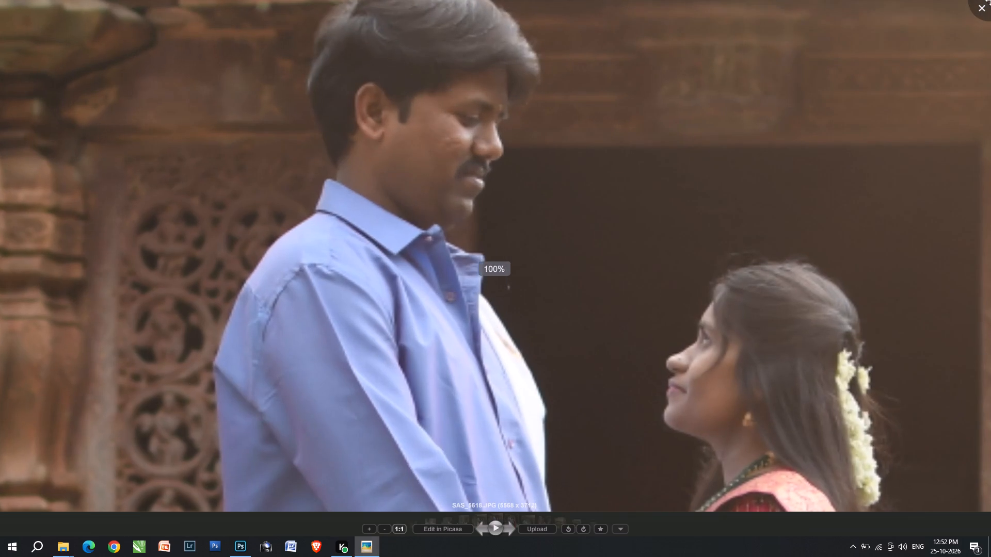
click(990, 0)
Back in Photoshop, apply Levels to the large couple photo with shadows at 1 and a slightly lighter midtone.
drag(252, 547, 236, 543)
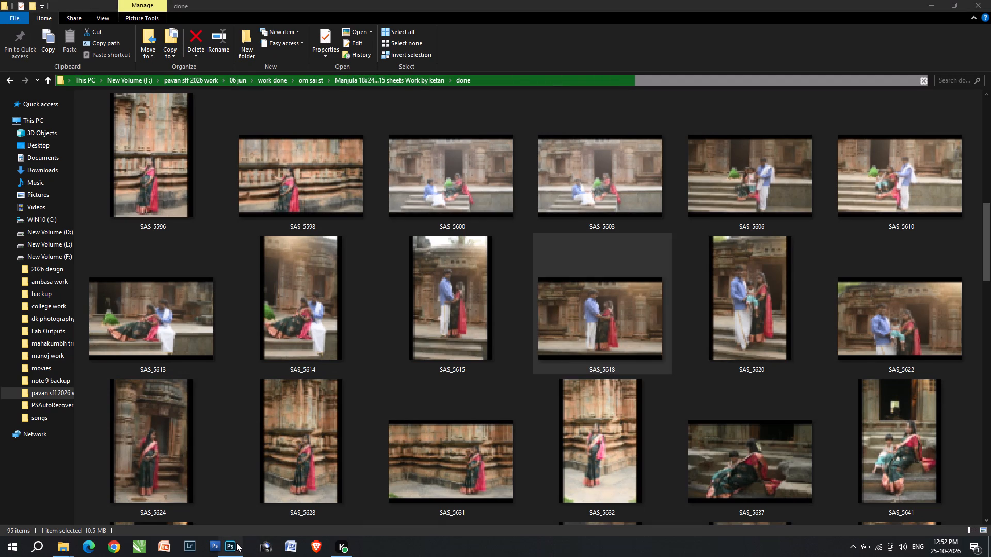
drag(236, 543, 238, 544)
click(238, 544)
alt+scroll(510, 258, up, 1)
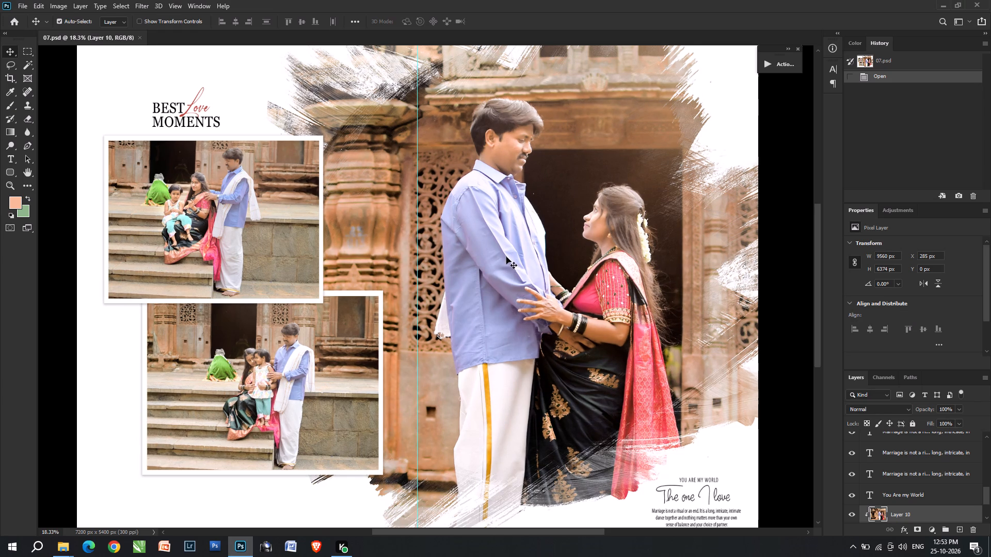
scroll(506, 257, down, 6)
alt+scroll(506, 257, down, 2)
key(v)
click(492, 221)
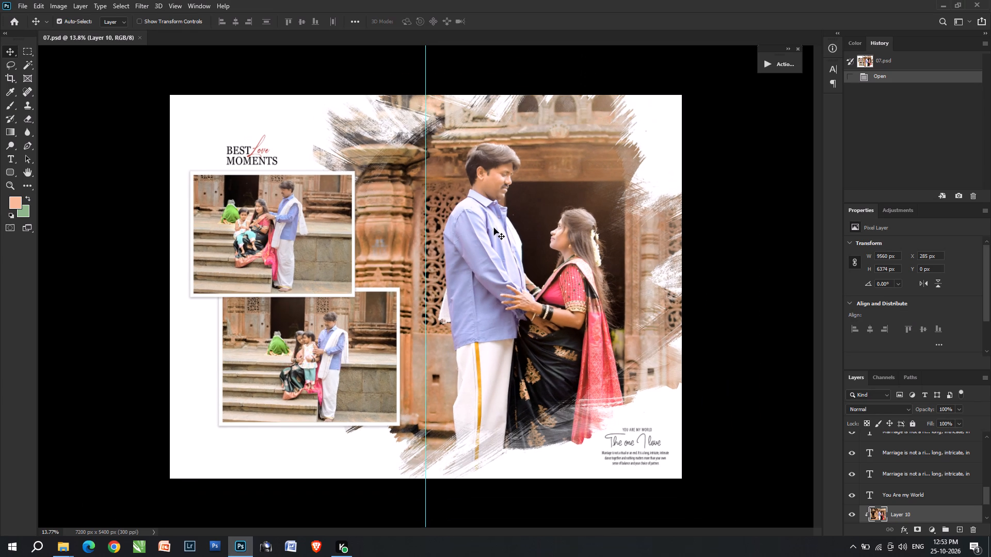
key(ctrl+l)
click(602, 224)
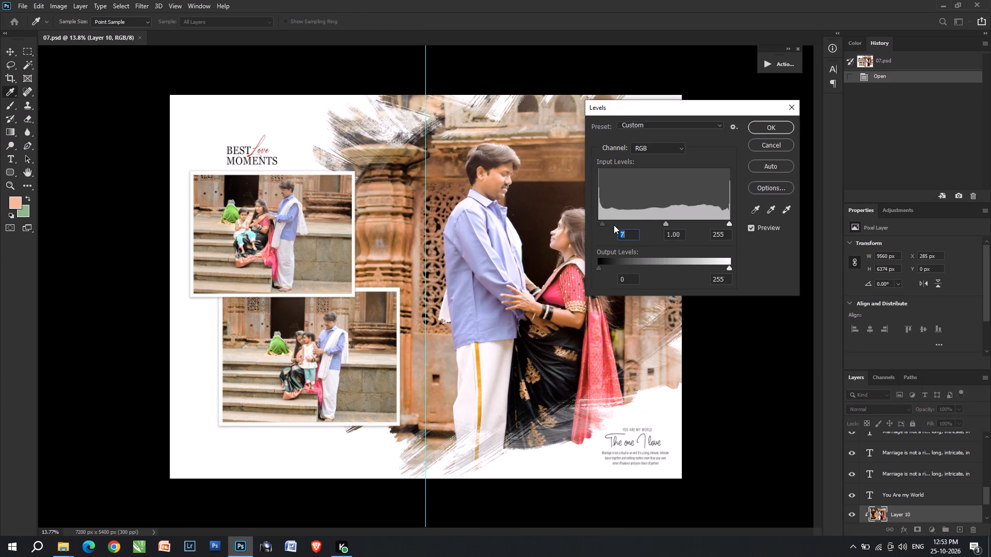
scroll(643, 225, down, 8)
scroll(663, 221, up, 1)
click(663, 221)
scroll(663, 221, up, 3)
key(Return)
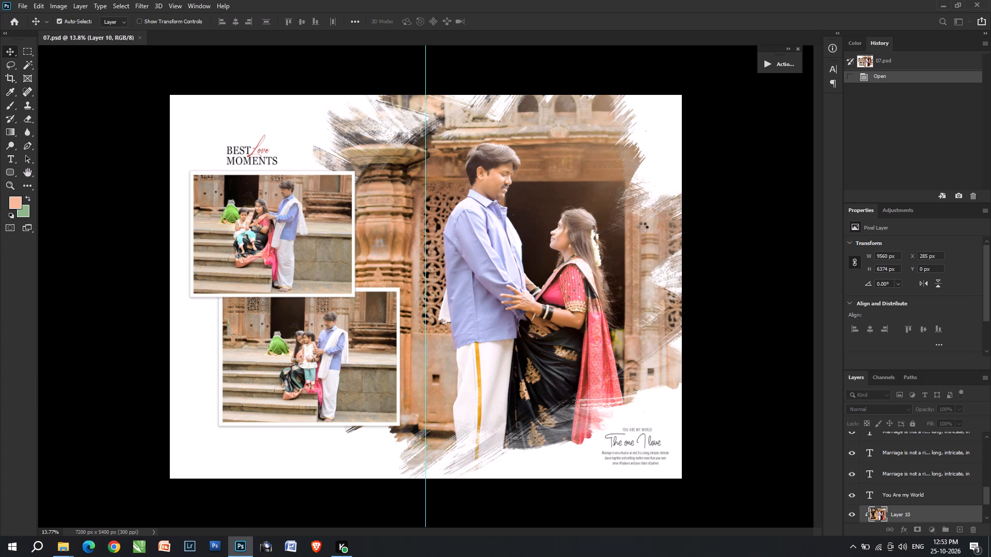
Apply Selective Color to the large couple photo, raising Black to +17% in the Blacks.
key(alt+i)
text(as)
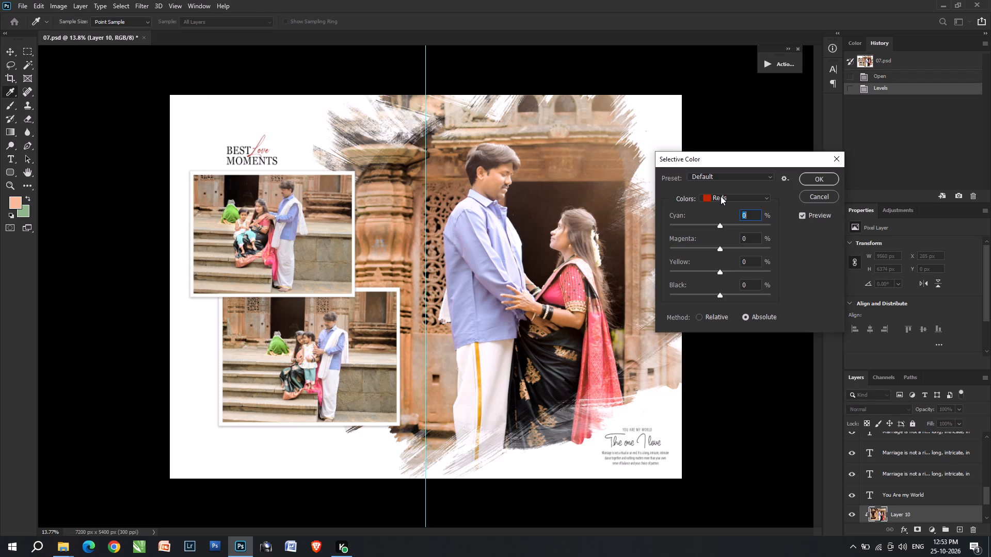
click(721, 196)
click(721, 288)
double_click(729, 294)
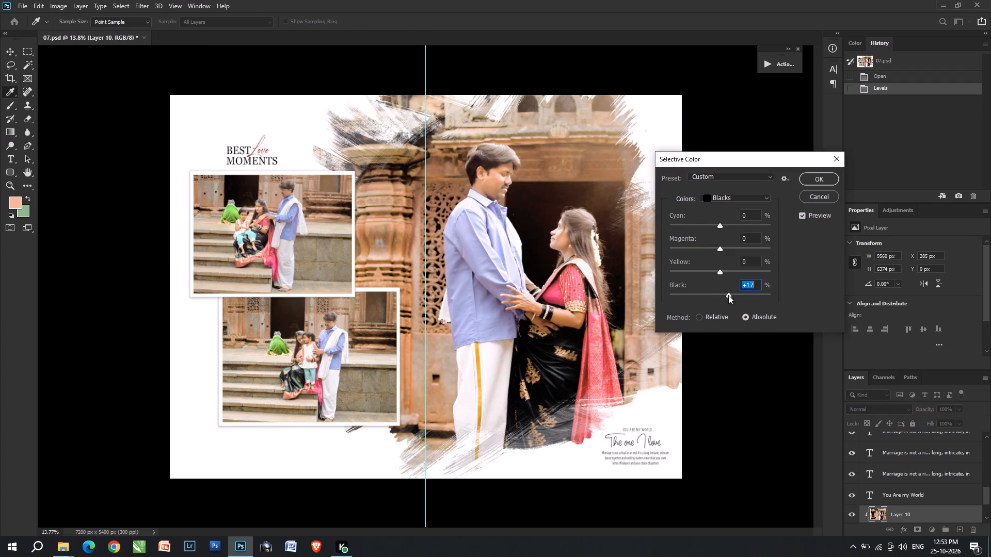
key(Return)
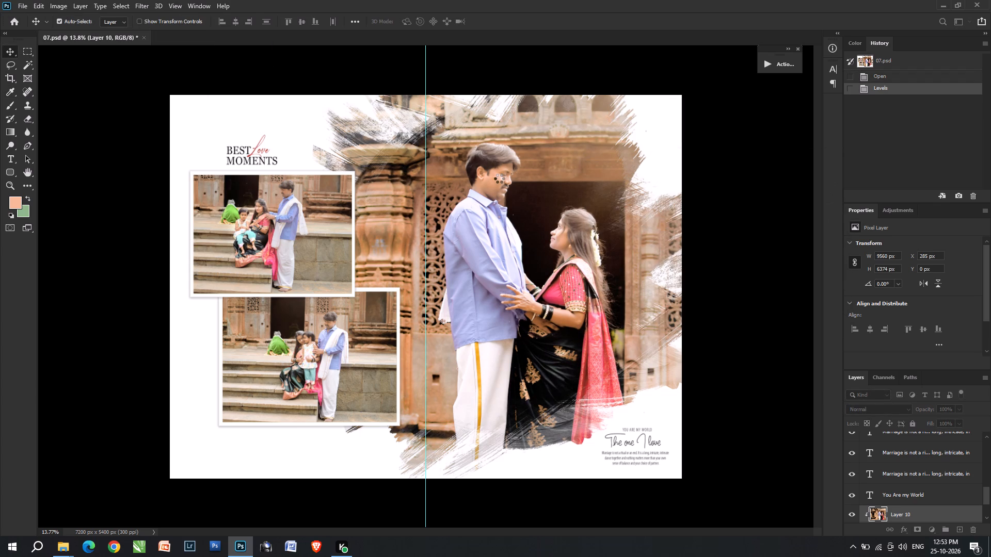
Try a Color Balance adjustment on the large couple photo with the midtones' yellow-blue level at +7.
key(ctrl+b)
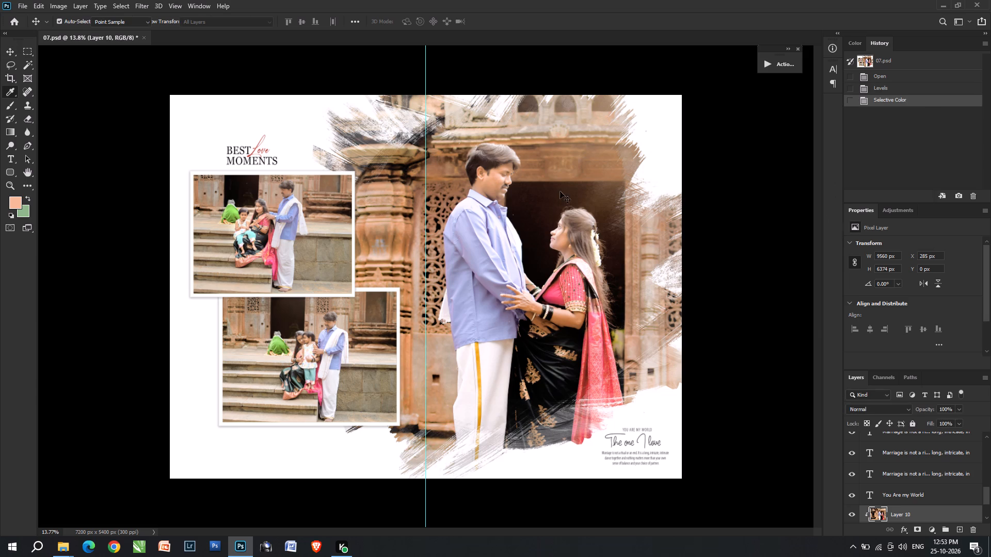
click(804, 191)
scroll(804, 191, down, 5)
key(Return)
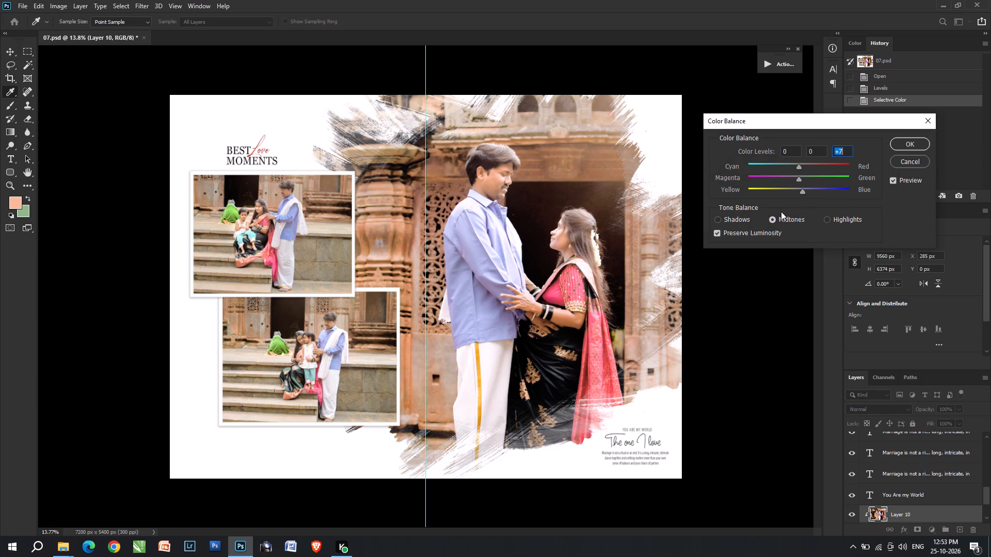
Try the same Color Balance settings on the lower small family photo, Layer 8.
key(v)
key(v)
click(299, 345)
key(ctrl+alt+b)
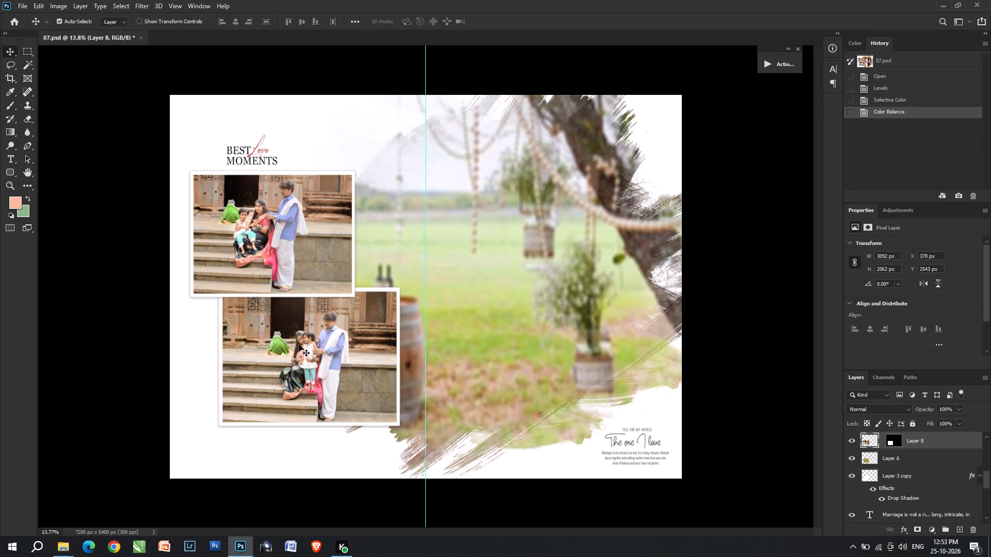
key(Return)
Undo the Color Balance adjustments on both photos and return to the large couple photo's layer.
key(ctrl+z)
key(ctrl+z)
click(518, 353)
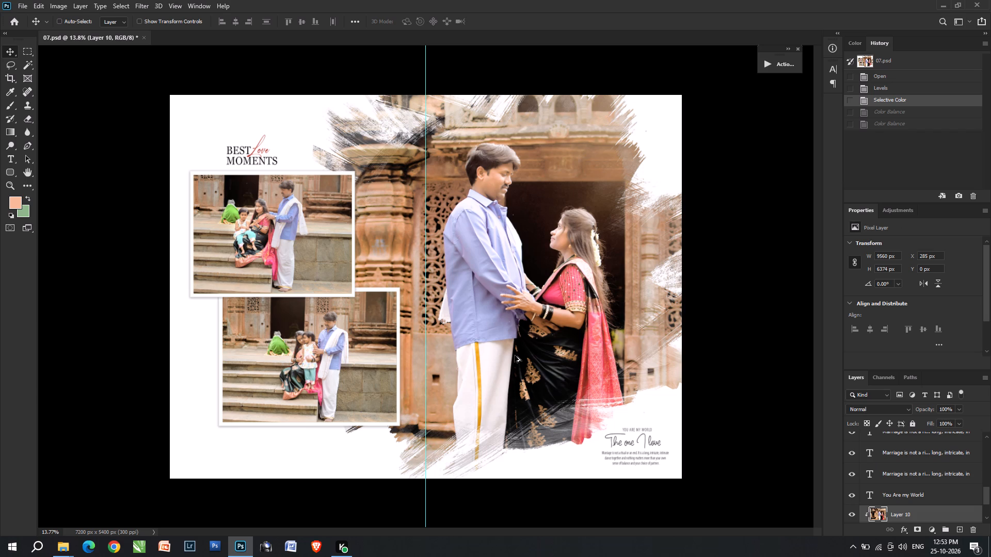
Apply Color Balance to the large couple photo with the midtones' yellow-blue level at +5.
key(ctrl+alt+b)
key(Return)
Apply Color Balance to the lower small family photo, Layer 8, with the midtones' yellow-blue level at +5.
click(314, 350)
key(ctrl+alt+b)
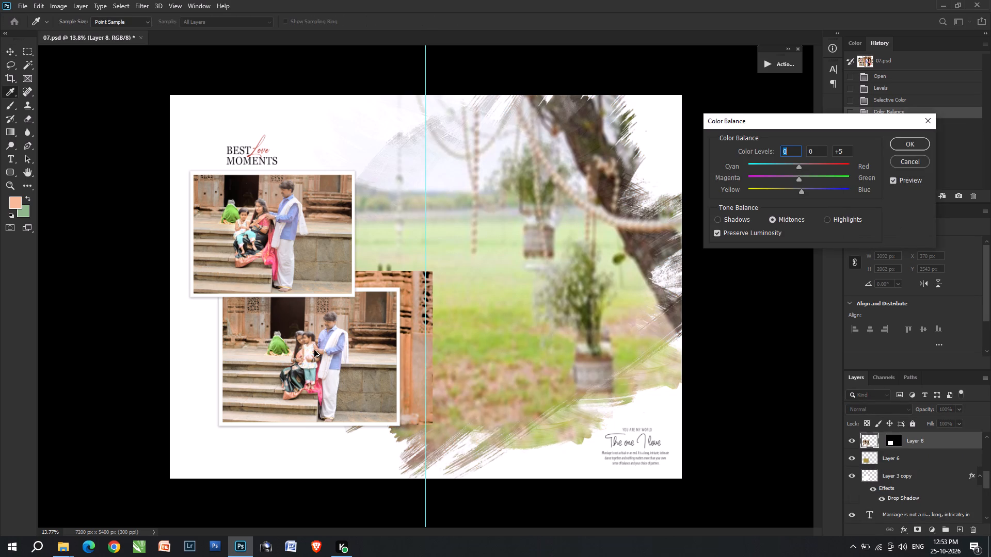
key(Return)
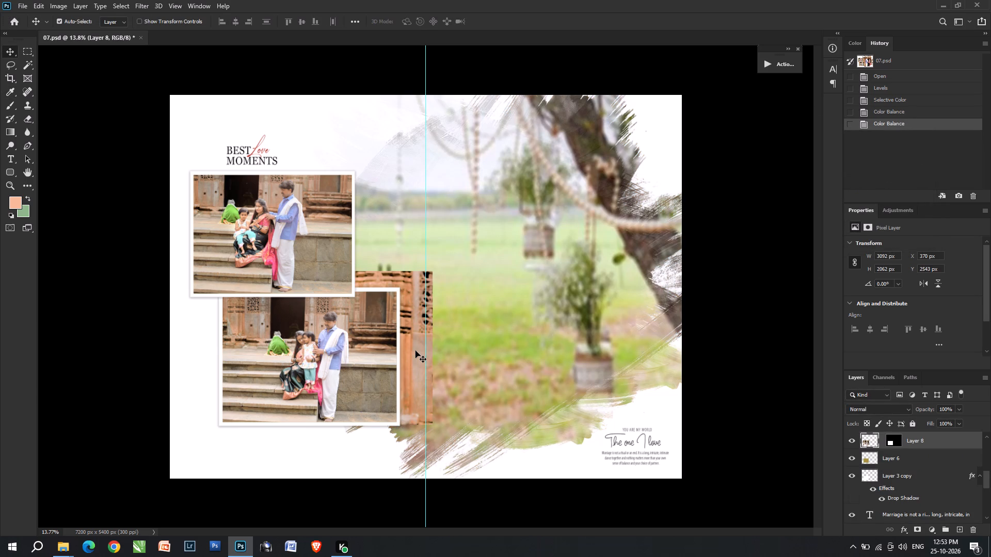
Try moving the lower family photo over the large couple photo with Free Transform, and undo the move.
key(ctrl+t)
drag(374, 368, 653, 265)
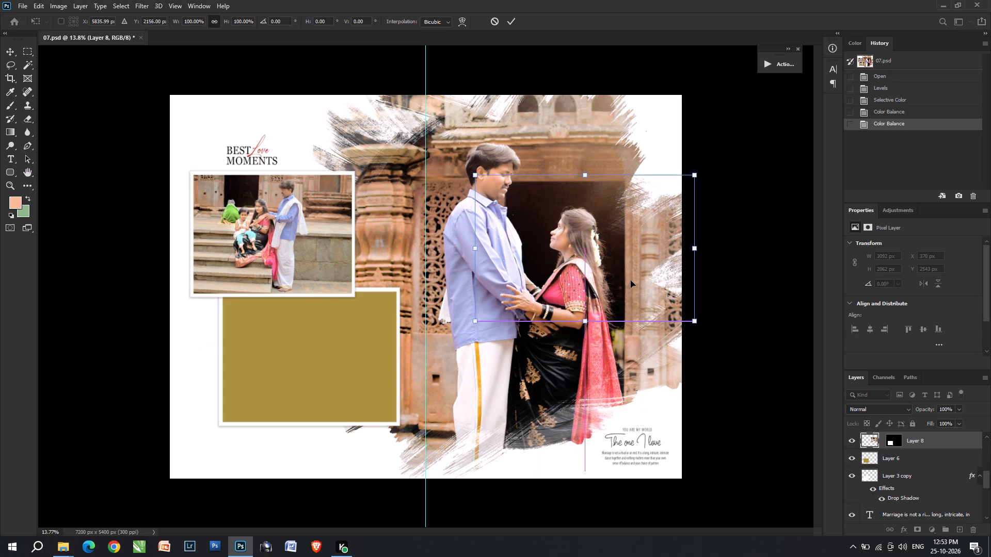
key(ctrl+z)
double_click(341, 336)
Apply Selective Color with the existing settings to the lower family photo, Layer 8, and fade it to 40%.
alt+scroll(318, 349, up, 14)
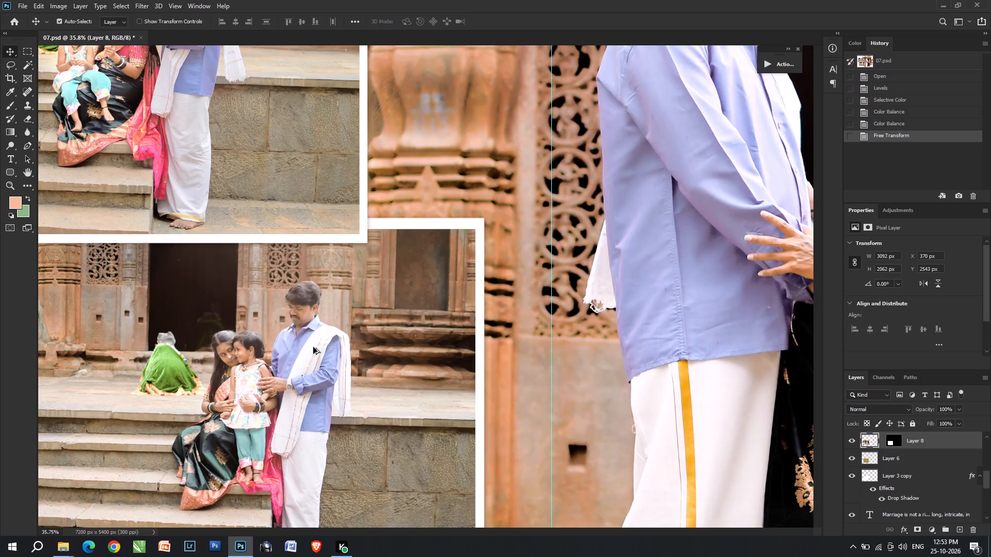
alt+scroll(313, 347, up, 2)
key(ctrl+z)
key(ctrl+shift+z)
key(space)
key(space)
key(space)
drag(302, 346, 626, 293)
click(626, 293)
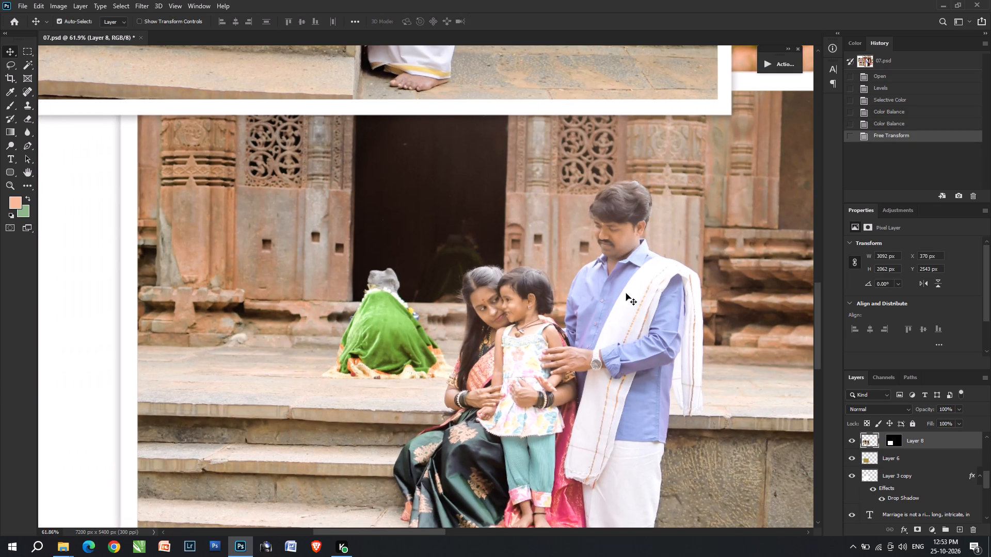
key(alt+i)
key(alt+a)
key(alt+s)
key(Return)
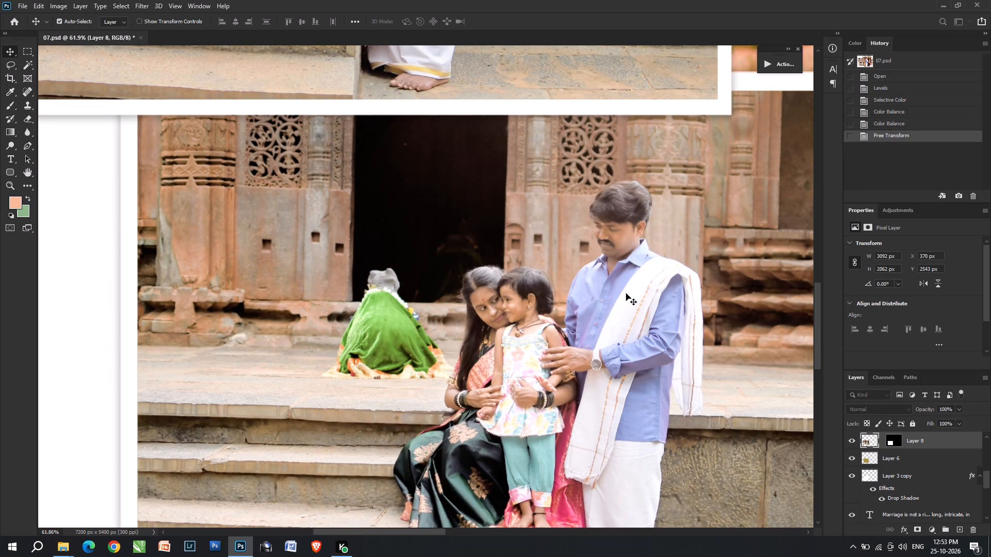
key(ctrl+shift+f)
text(40)
key(shift+Return)
key(ctrl+d)
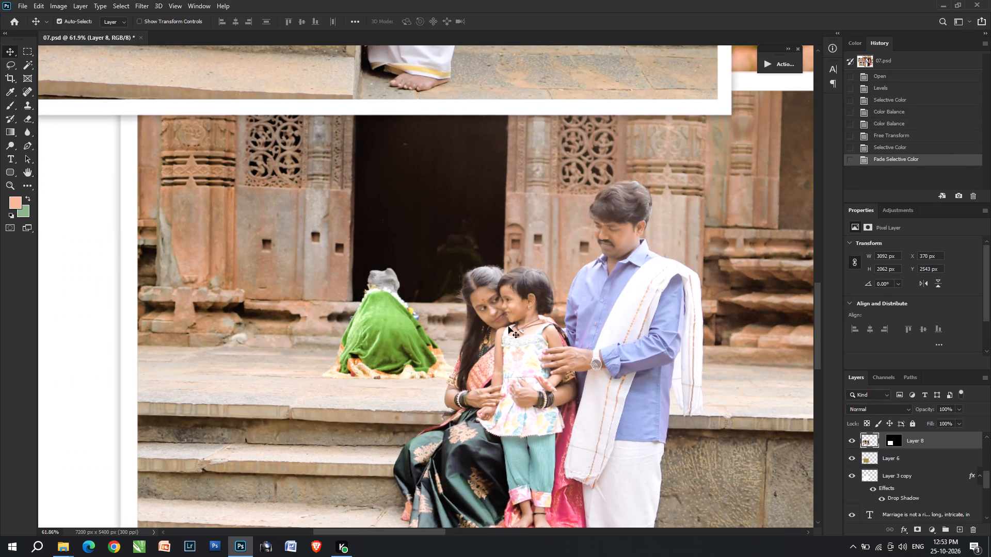
Brighten the woman's face in the lower family photo with Levels, midtones 1.17, inside a feathered rectangular selection of about 431 × 511 px.
alt+scroll(486, 321, up, 4)
key(m)
key(m)
drag(460, 296, 516, 378)
key(ctrl+alt+d)
key(Return)
key(ctrl+l)
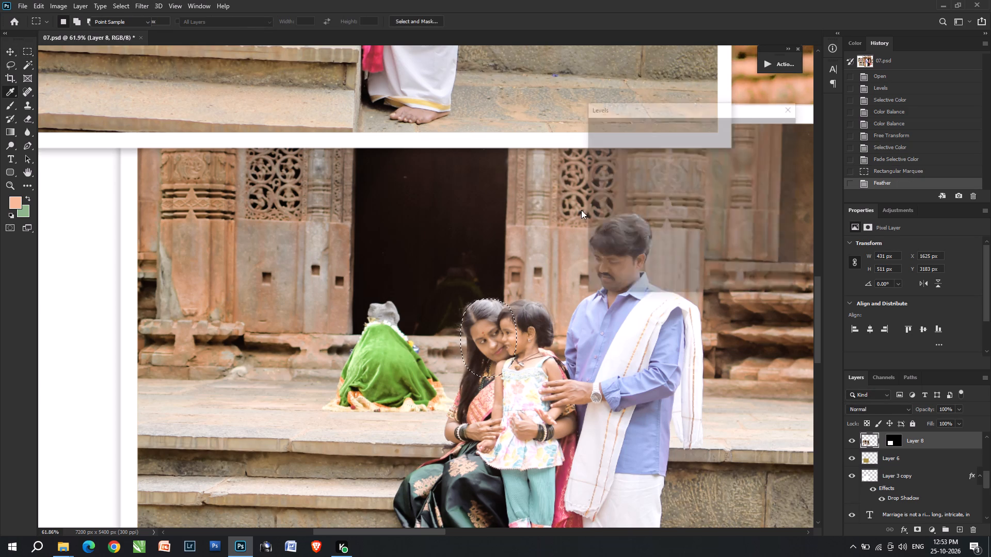
click(660, 224)
scroll(612, 225, up, 12)
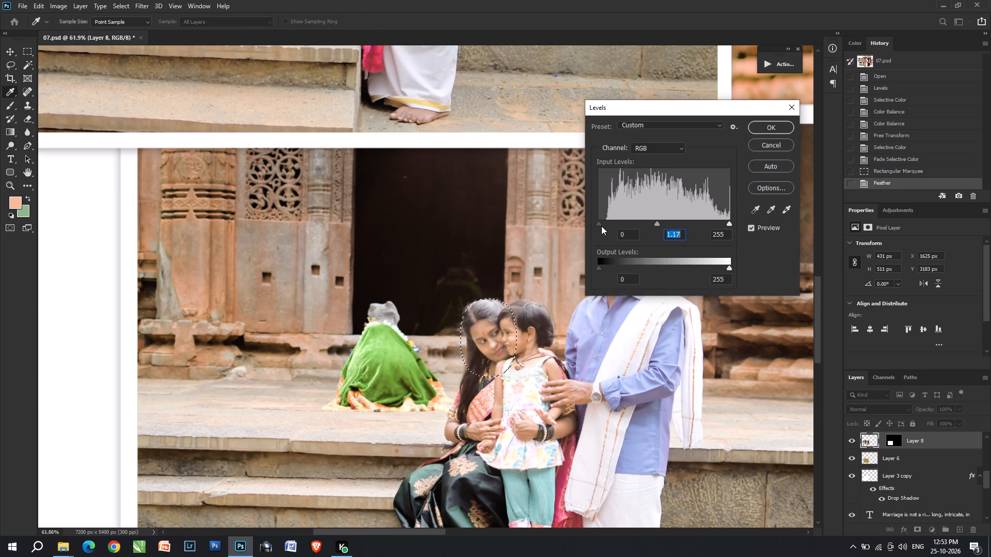
click(603, 225)
drag(723, 223, 718, 224)
scroll(721, 226, down, 12)
middle_click(721, 228)
key(Return)
key(ctrl+z)
key(ctrl+shift+z)
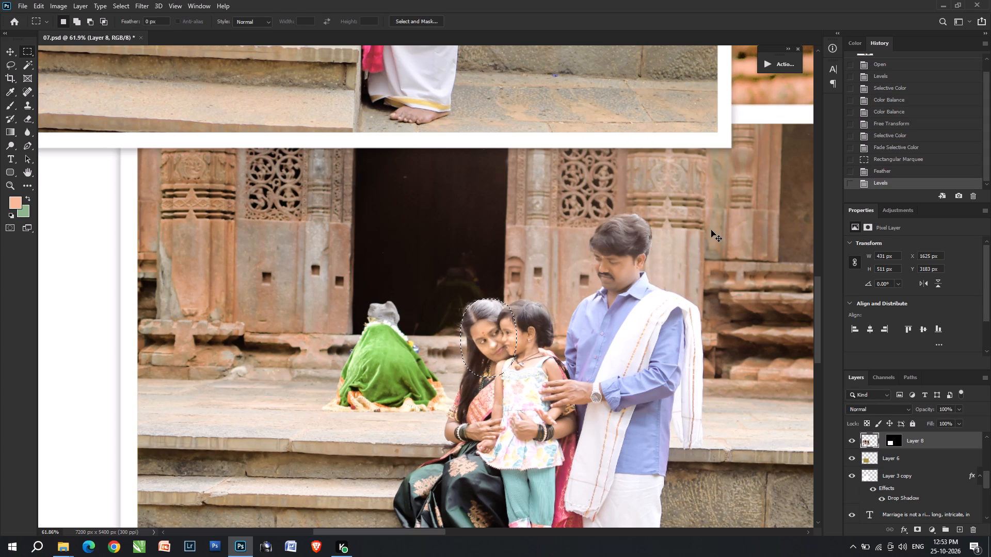
key(ctrl+d)
key(v)
key(v)
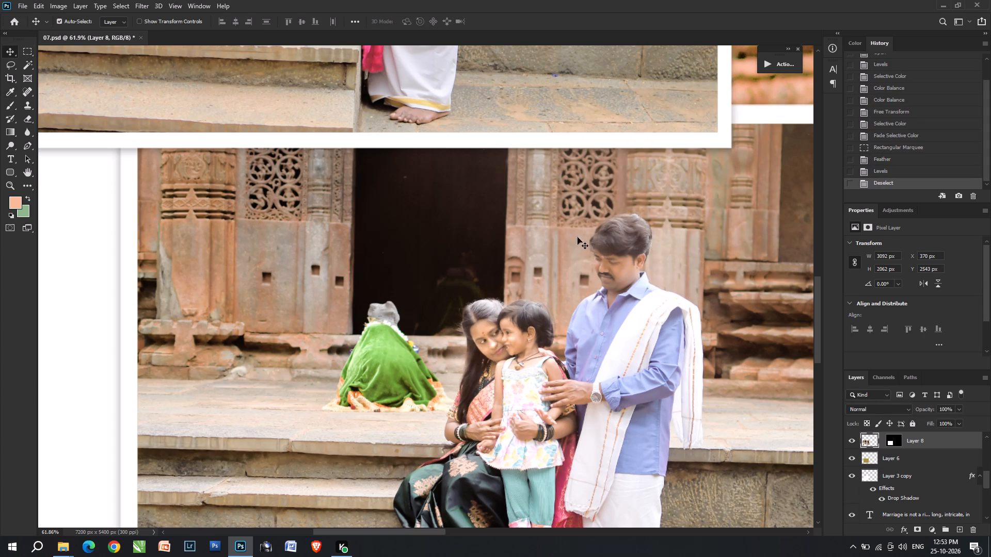
Select the man's face in the lower family photo with a feathered rectangular selection of about 530 × 564 px.
key(m)
drag(573, 234, 661, 332)
drag(641, 297, 638, 286)
key(ctrl+alt+d)
key(Return)
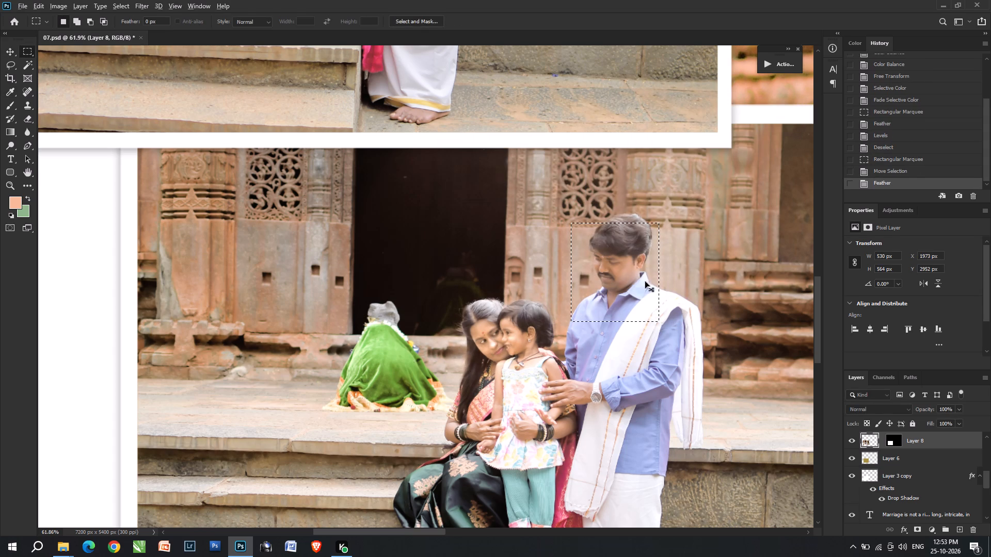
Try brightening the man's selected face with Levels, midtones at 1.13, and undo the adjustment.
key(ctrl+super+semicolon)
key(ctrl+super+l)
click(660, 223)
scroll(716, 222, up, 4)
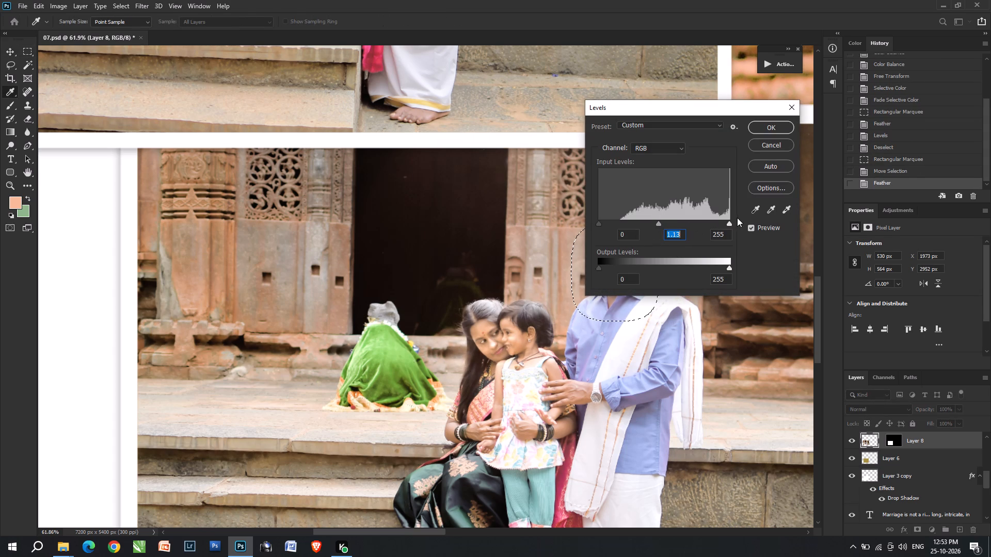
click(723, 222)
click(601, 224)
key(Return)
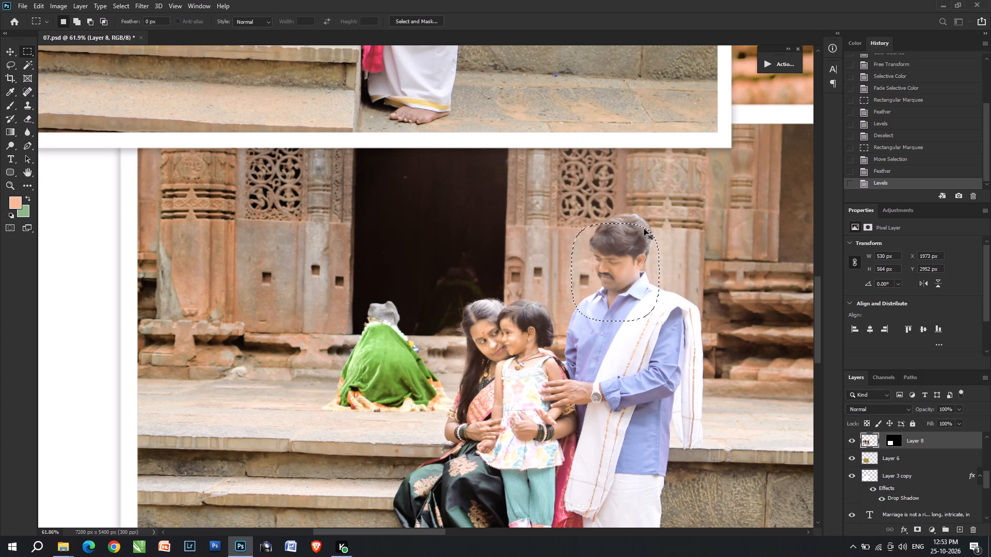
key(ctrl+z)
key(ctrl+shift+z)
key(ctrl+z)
Adjust the man's selected face with Levels using input levels 20, 1.30 and 252, compare before and after, and deselect.
key(ctrl+l)
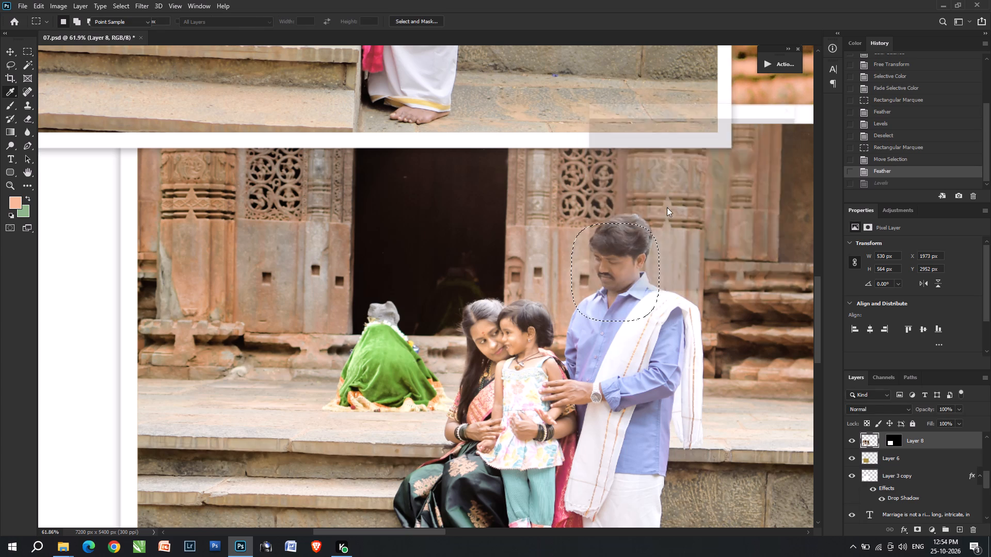
drag(679, 110, 789, 62)
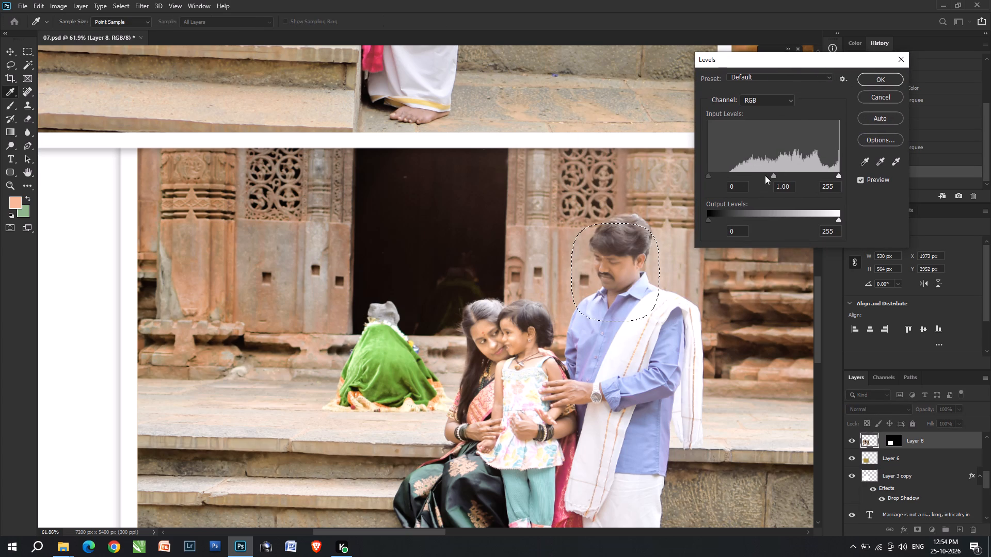
click(765, 175)
drag(714, 220, 690, 221)
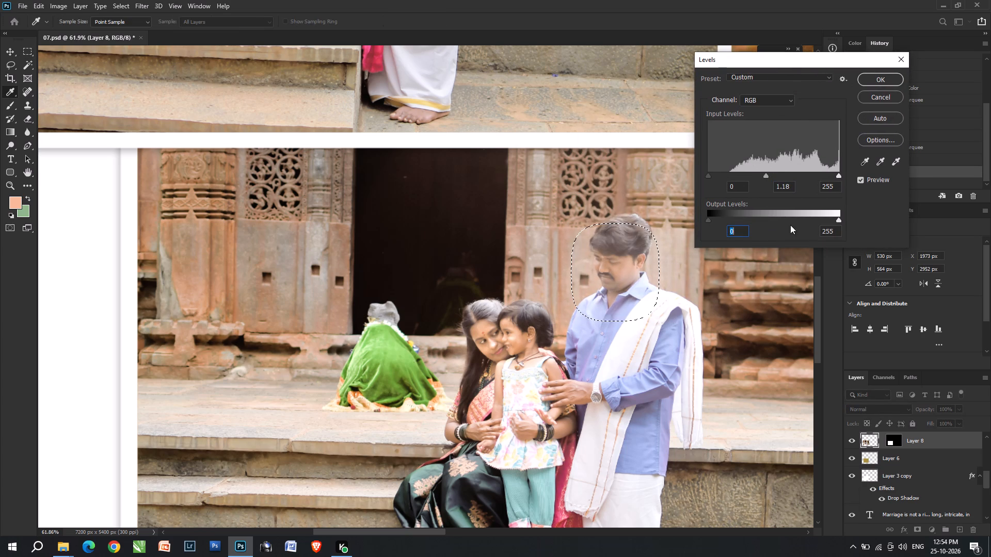
click(827, 221)
drag(829, 221, 836, 221)
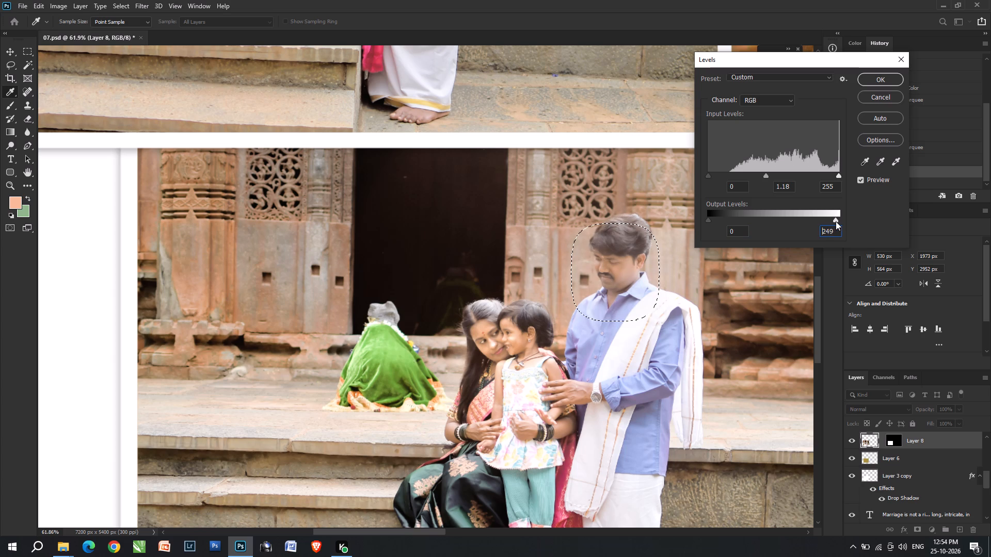
drag(836, 221, 976, 225)
scroll(779, 178, up, 2)
click(721, 174)
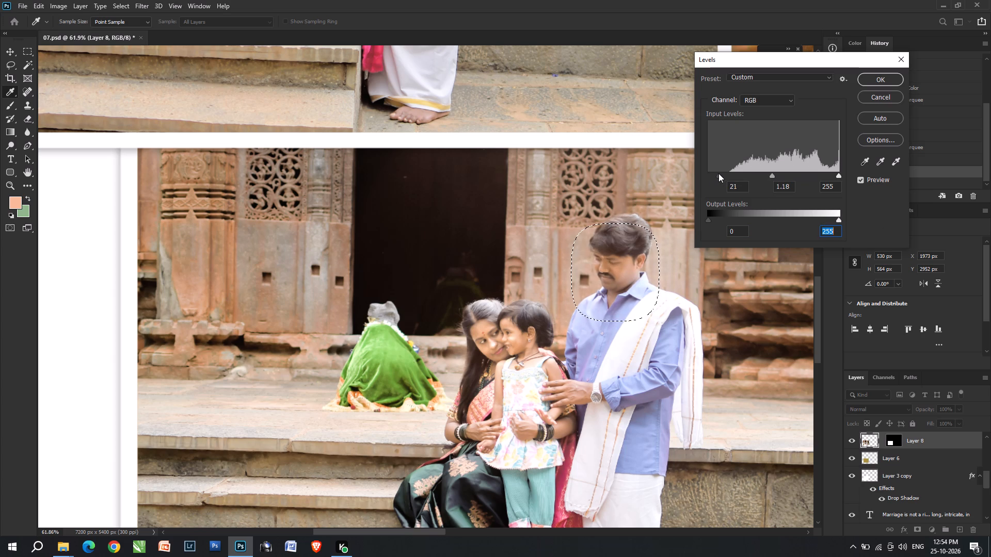
click(771, 176)
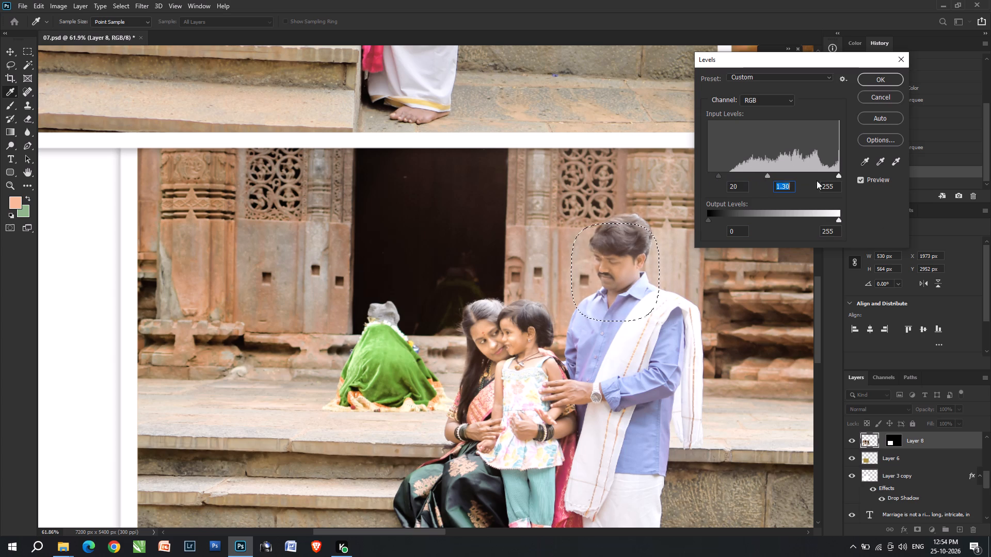
click(836, 174)
key(Return)
key(ctrl+z)
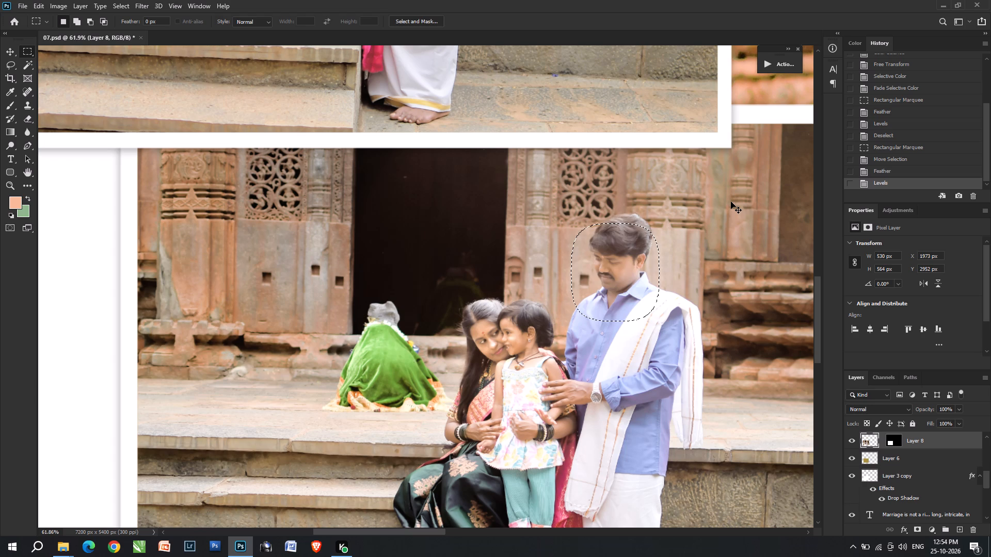
key(ctrl+shift+z)
key(space)
key(space)
key(space)
drag(485, 174, 536, 502)
key(ctrl+d)
Save the layered 07.psd.
key(space)
drag(308, 125, 351, 349)
key(ctrl+s)
Apply Levels 20, 1.30, 252 to the man's face in the upper family photo, Layer 9, inside a feathered rectangular selection of about 619 × 705 px.
text(vb)
key(v)
right_click(496, 255)
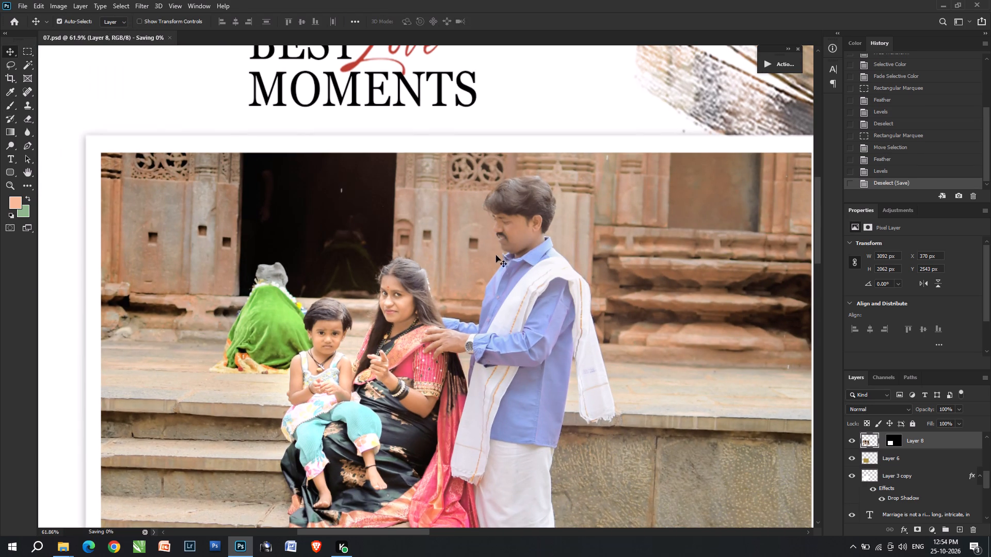
click(504, 260)
key(m)
drag(460, 169, 576, 312)
key(ctrl+alt+d)
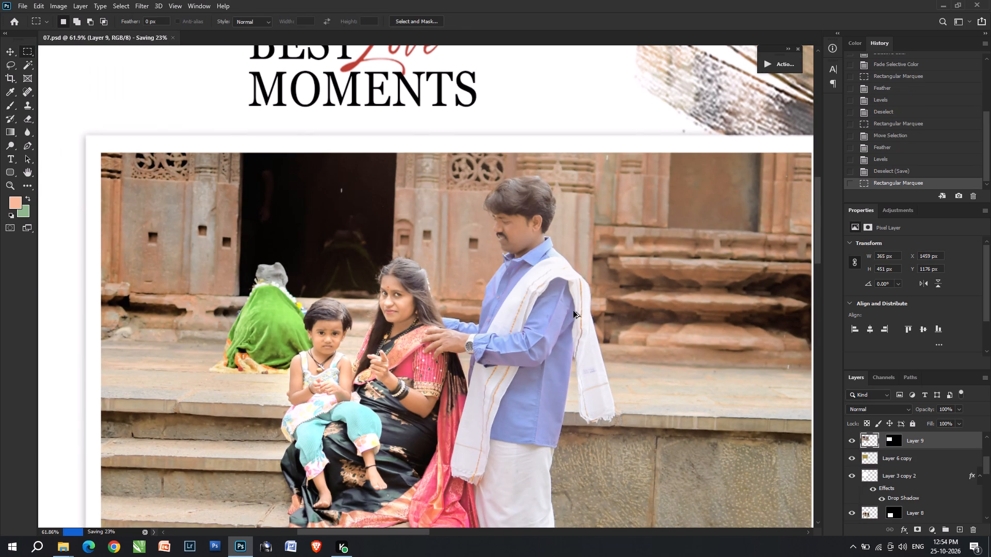
key(Return)
key(ctrl+alt+l)
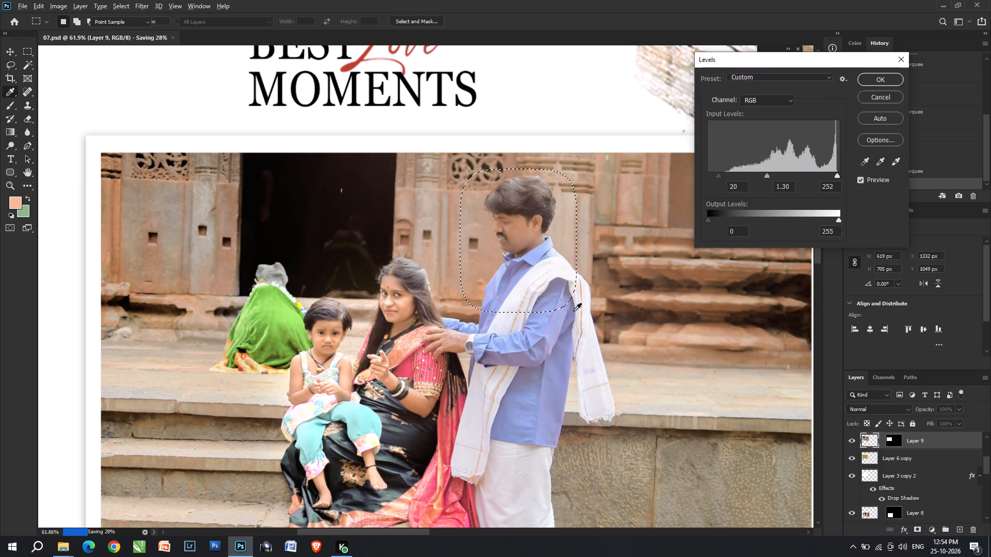
key(Return)
alt+scroll(469, 316, down, 14)
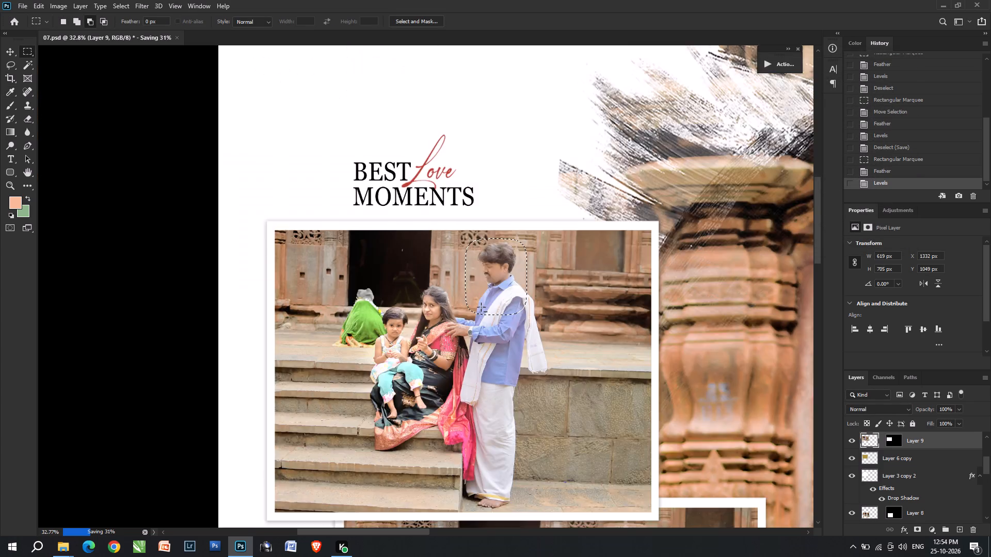
alt+scroll(481, 307, down, 2)
key(ctrl+d)
Save the layered 07.psd with the upper photo's correction.
key(ctrl+s)
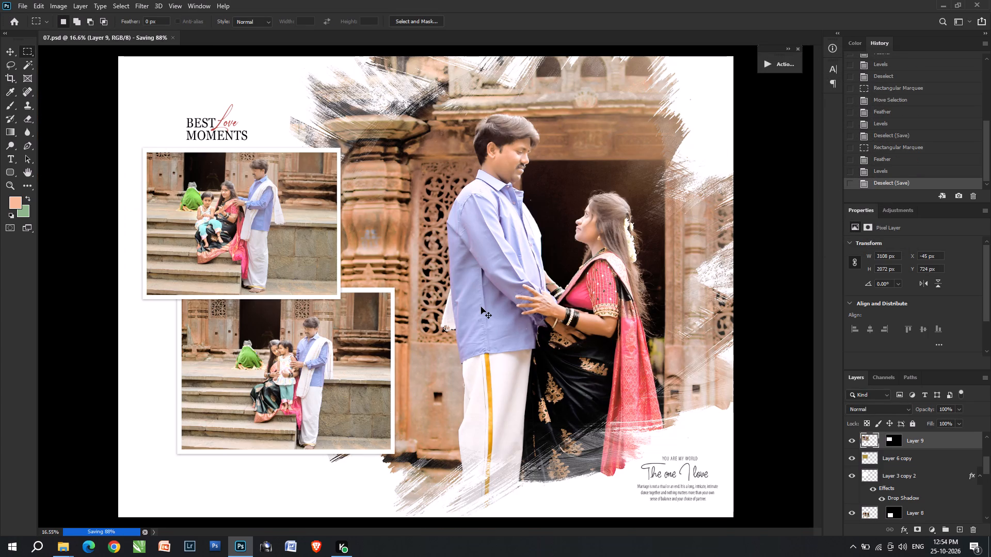
Merge all visible layers of the sheet into the background.
key(ctrl+shift+e)
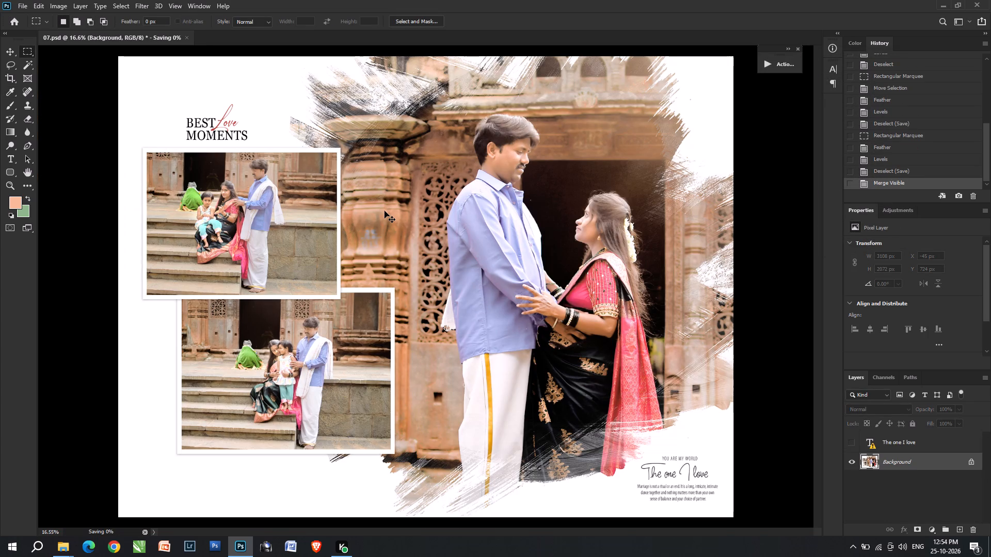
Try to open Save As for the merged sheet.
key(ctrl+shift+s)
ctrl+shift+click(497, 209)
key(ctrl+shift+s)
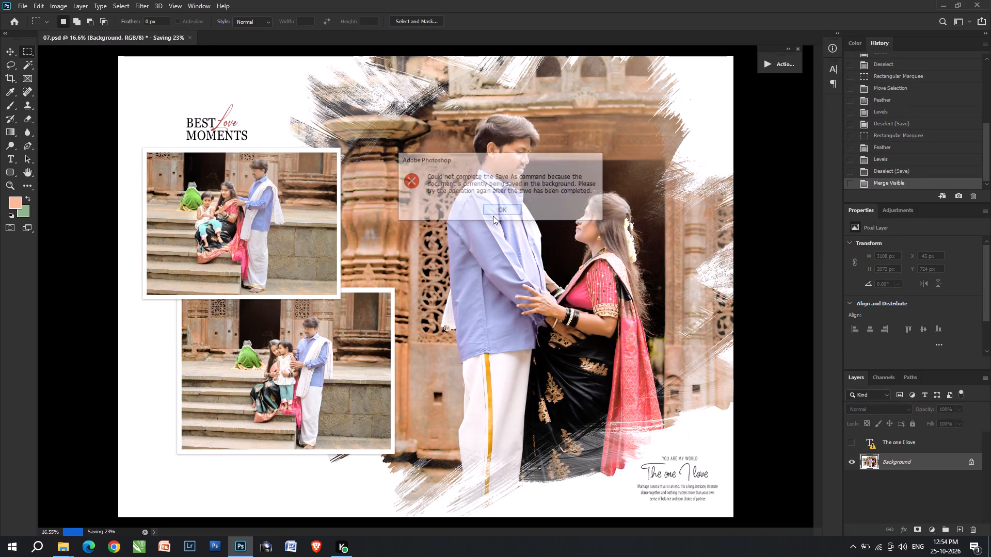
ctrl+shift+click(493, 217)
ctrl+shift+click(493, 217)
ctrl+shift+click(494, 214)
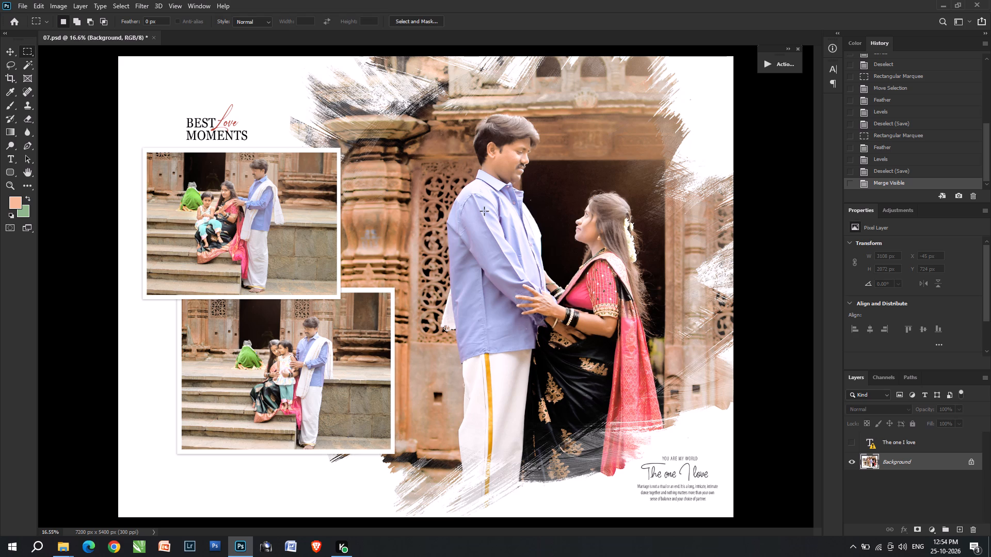
Reveal the hidden "The one I love" text layer above the merged background and delete it.
key(ctrl+shift+e)
click(853, 446)
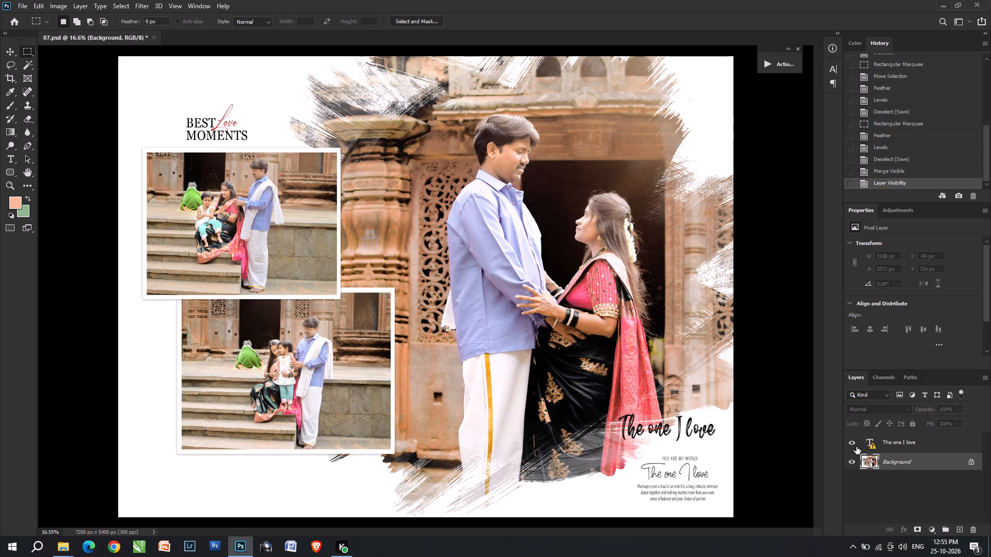
click(884, 444)
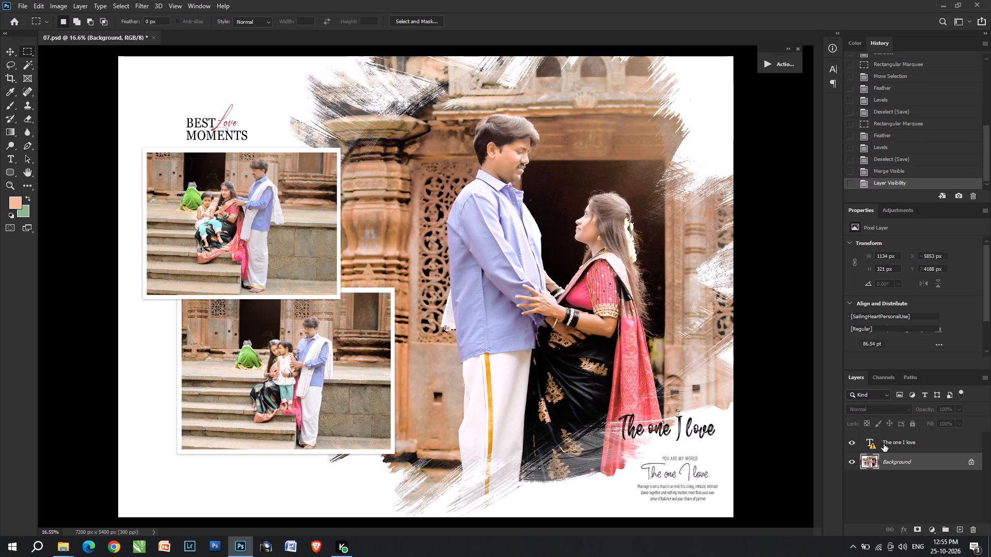
key(Delete)
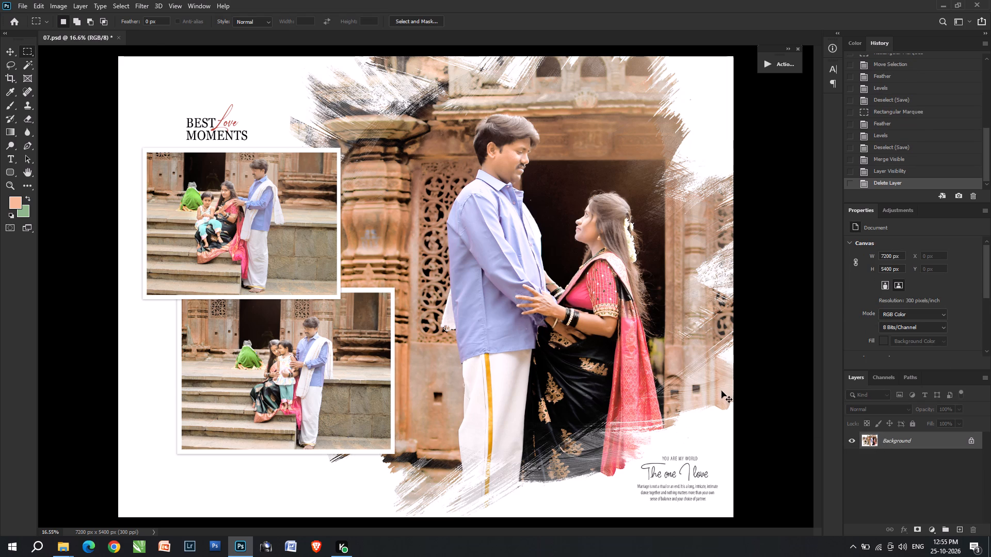
Save the merged sheet as JPEG 07 in the jpg folder, replacing the existing file, at quality 12.
key(ctrl+shift+s)
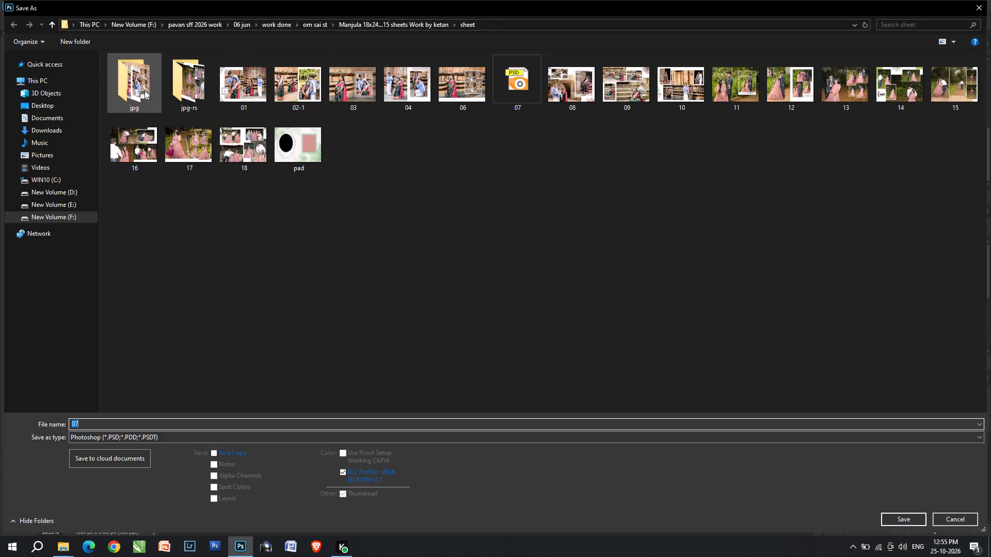
double_click(145, 90)
key(Tab)
key(Tab)
key(j)
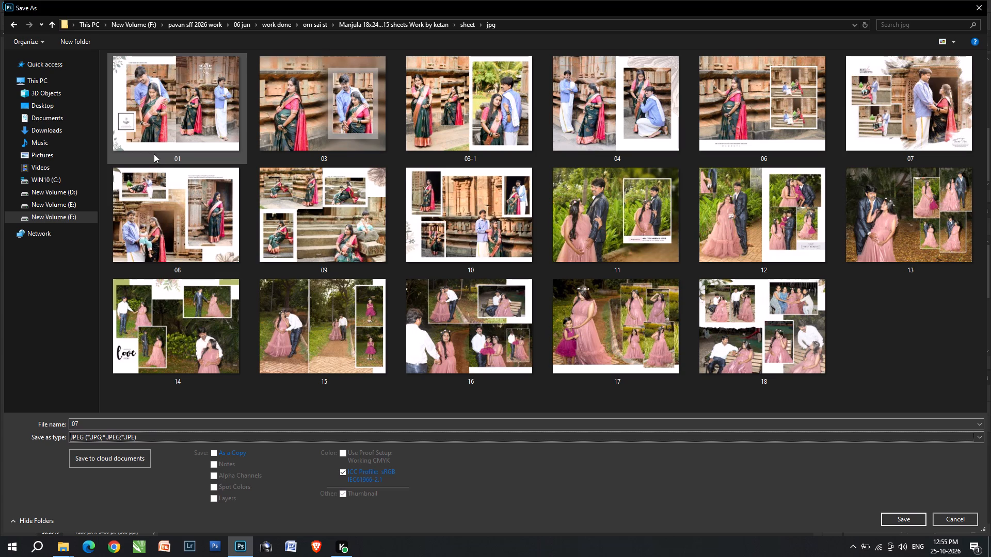
key(Return)
key(Left)
key(Return)
key(Return)
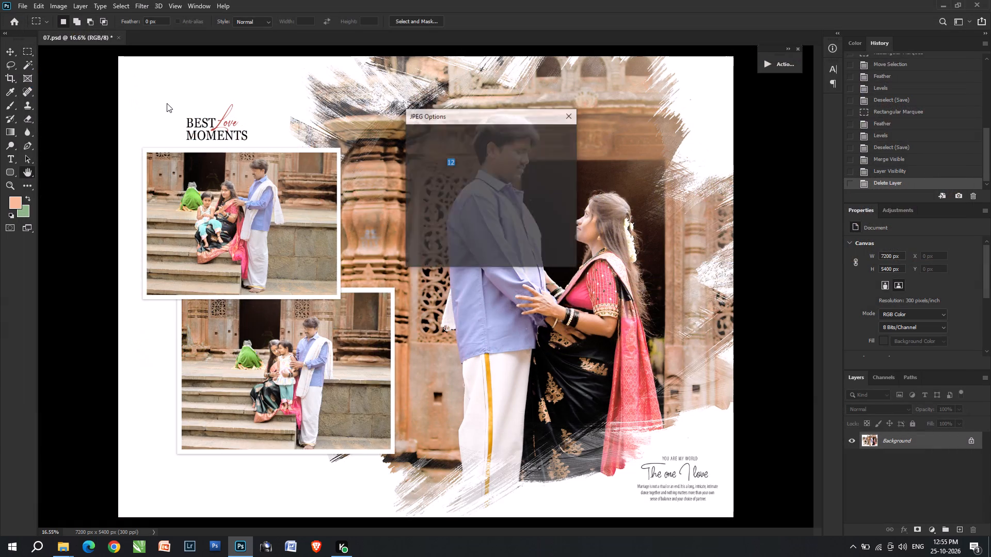
key(Return)
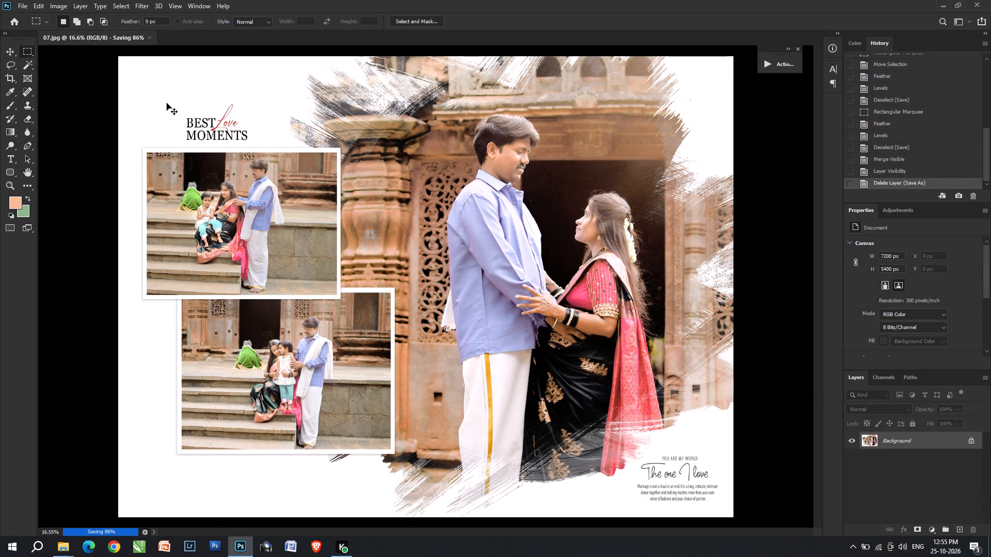
Close the exported 07.jpg sheet.
key(ctrl+w)
Switch from Photoshop to the File Explorer windows.
key(alt+Tab)
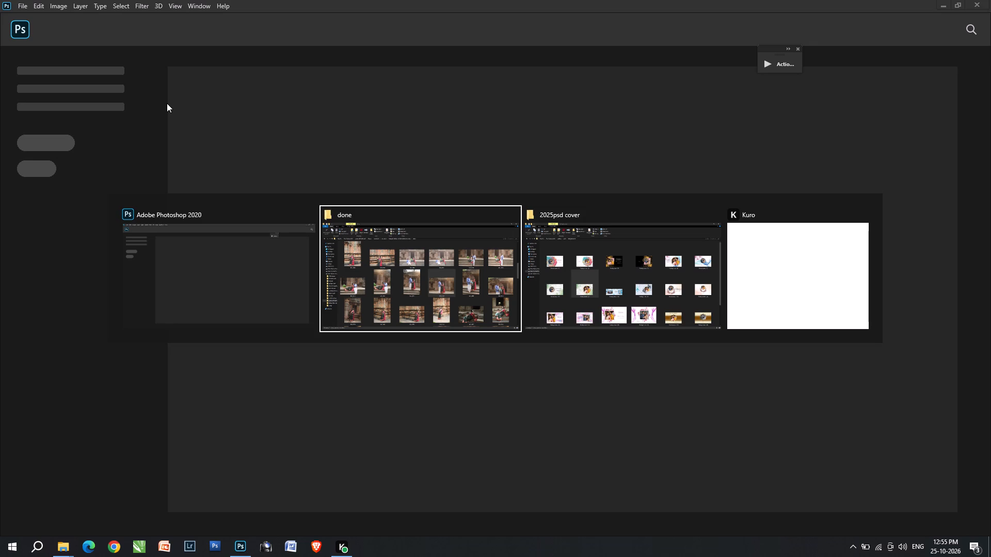